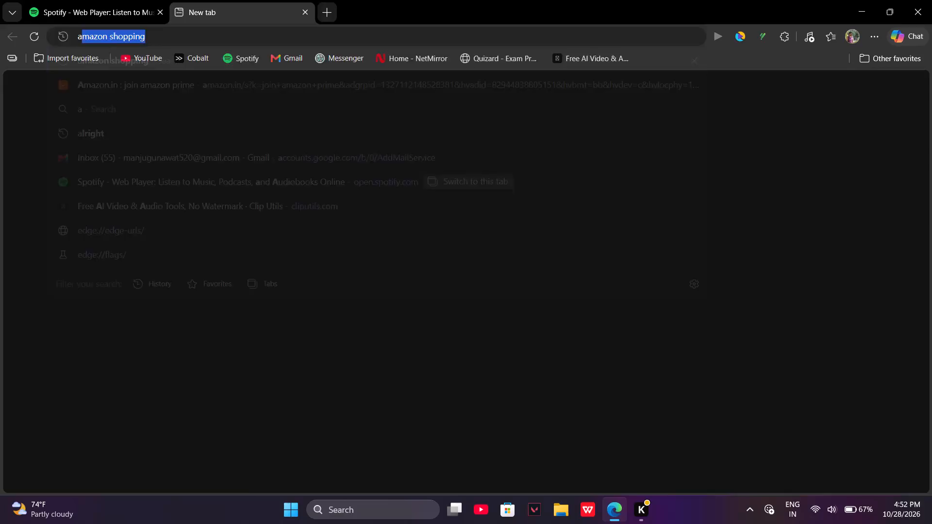
Search the web for "arz kiya hai song download mp3".
{"action": "type", "text": "z kiya hai song down"}
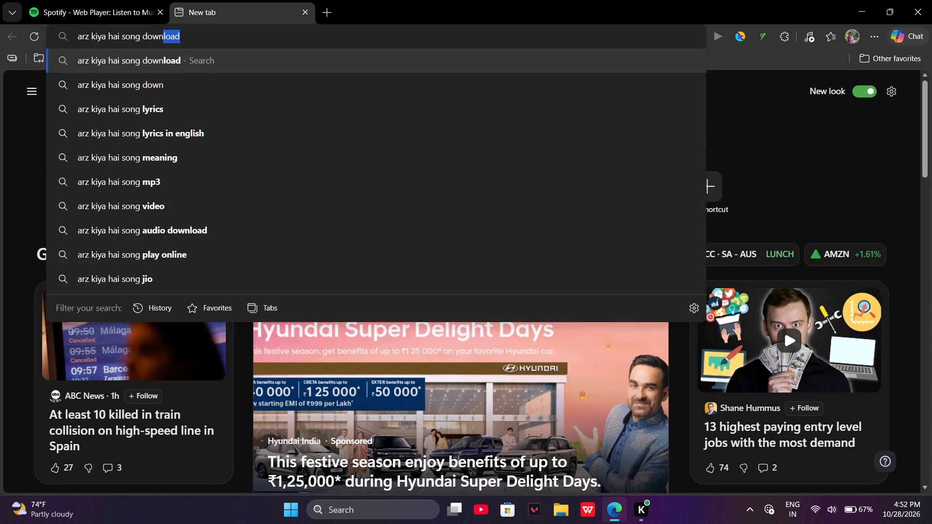
{"action": "key", "text": "Down"}
{"action": "key", "text": "Up"}
{"action": "type", "text": "lod m"}
{"action": "key", "text": "BackSpace"}
{"action": "key", "text": "BackSpace"}
{"action": "key", "text": "BackSpace"}
{"action": "type", "text": "ad k"}
{"action": "key", "text": "BackSpace"}
{"action": "type", "text": "mp3"}
{"action": "key", "text": "Return"}
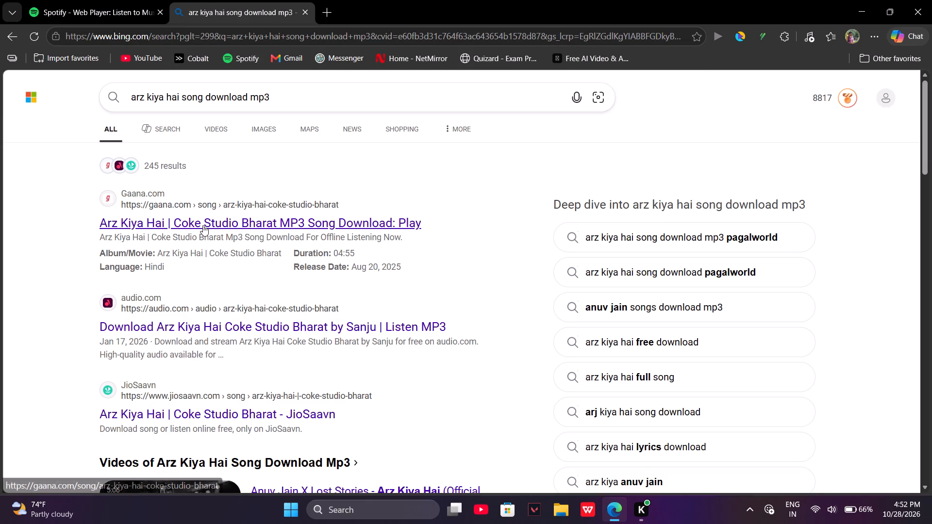
Download the Arz Kiya Hai Coke Studio Bharat song from the audio.com result in MP3 format.
{"action": "left_click", "coordinate": [182, 323]}
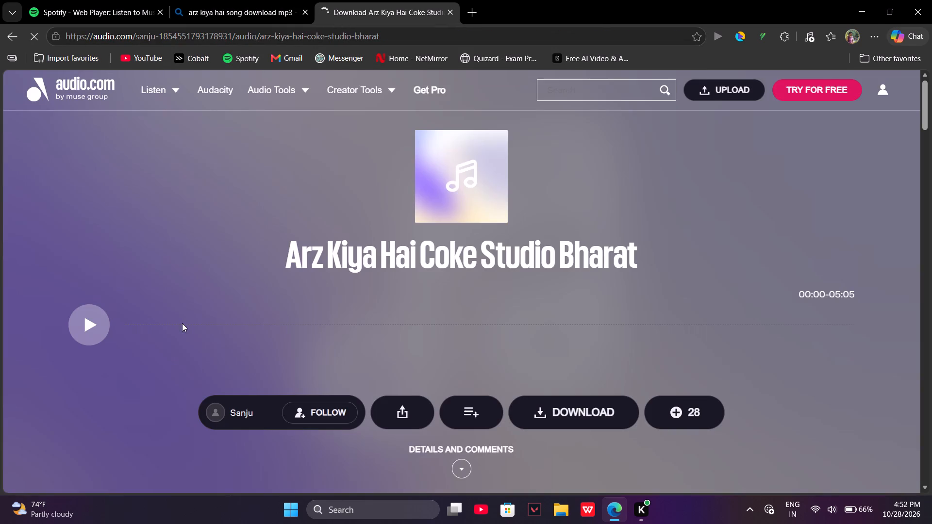
{"action": "left_click", "coordinate": [596, 417]}
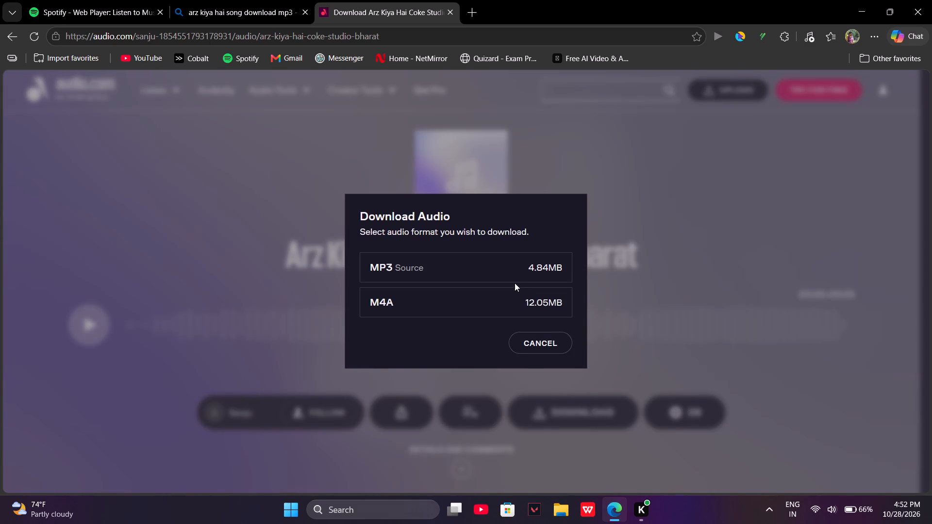
{"action": "left_click", "coordinate": [509, 280]}
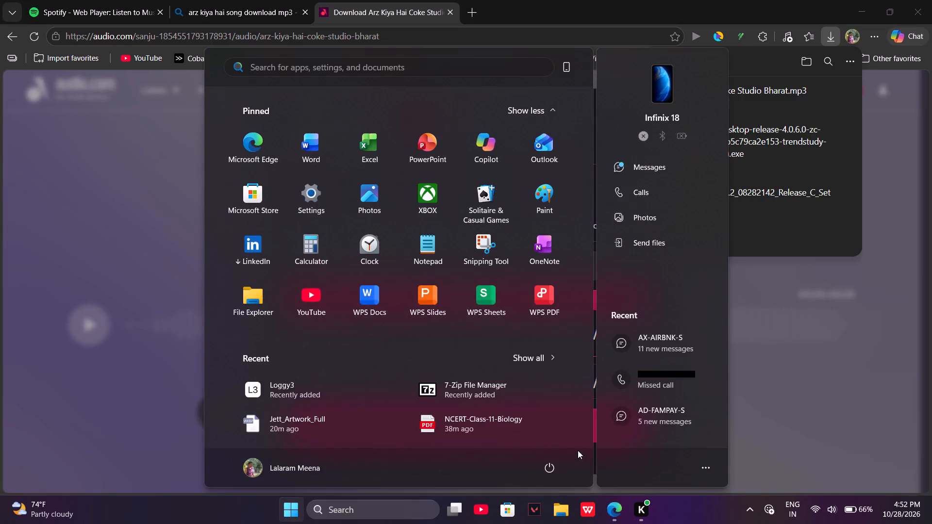
Switch to Google Chrome and go to canva.com.
{"action": "key", "text": "g"}
{"action": "key", "text": "Return"}
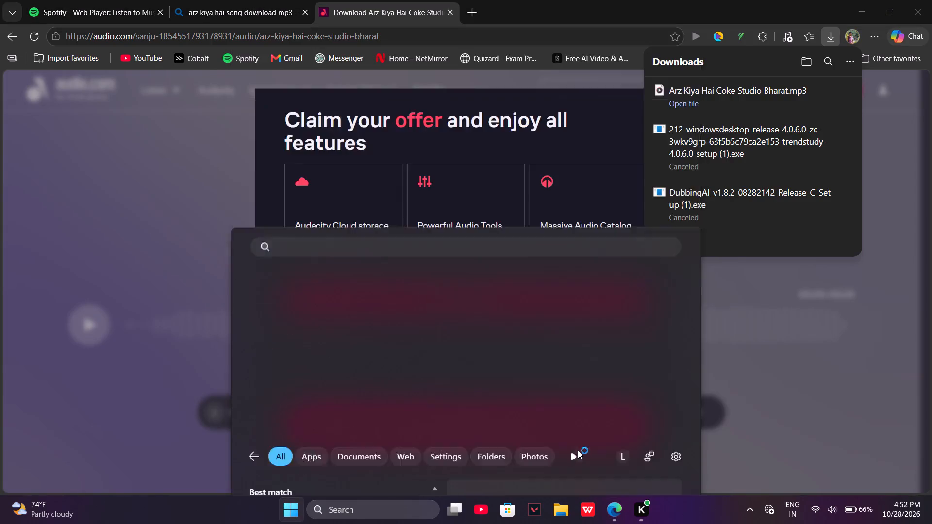
{"action": "left_click", "coordinate": [342, 250]}
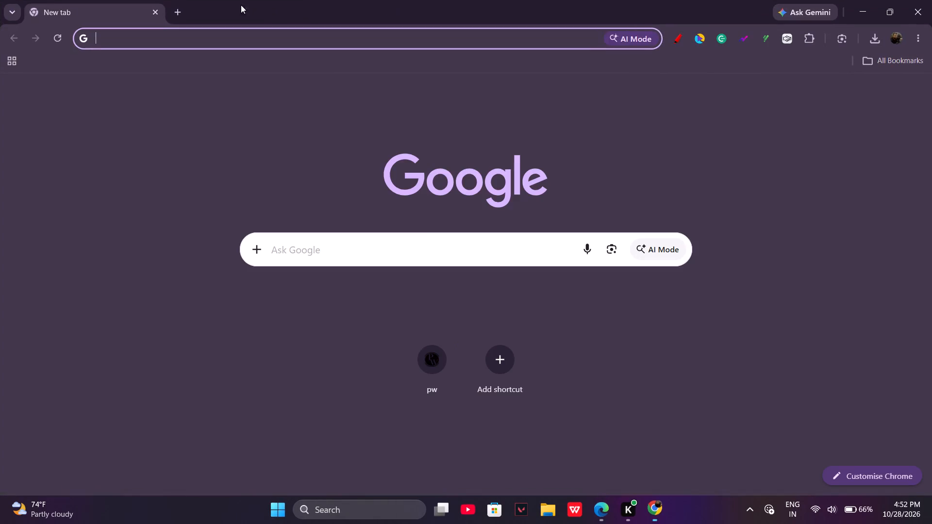
{"action": "type", "text": "can"}
{"action": "key", "text": "Return"}
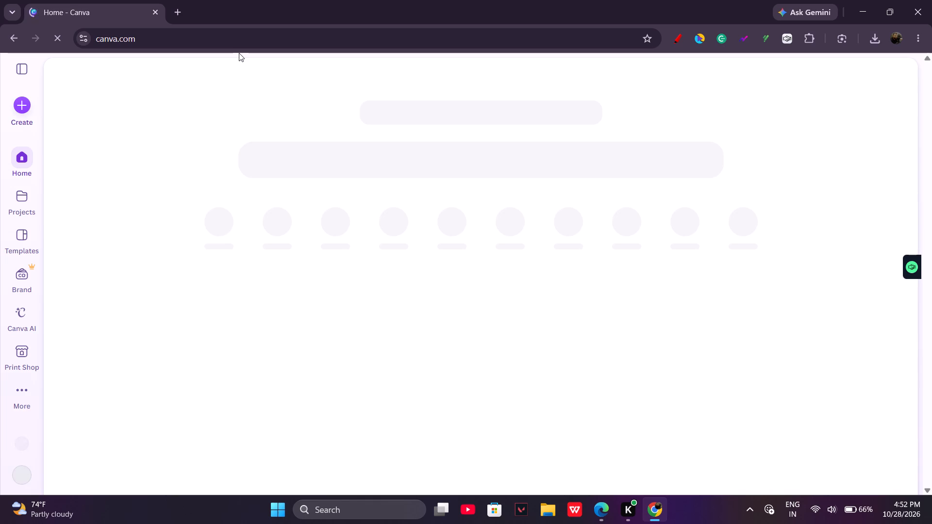
Create a blank YouTube Video design sized 1920 × 1080 px.
{"action": "left_click", "coordinate": [26, 120]}
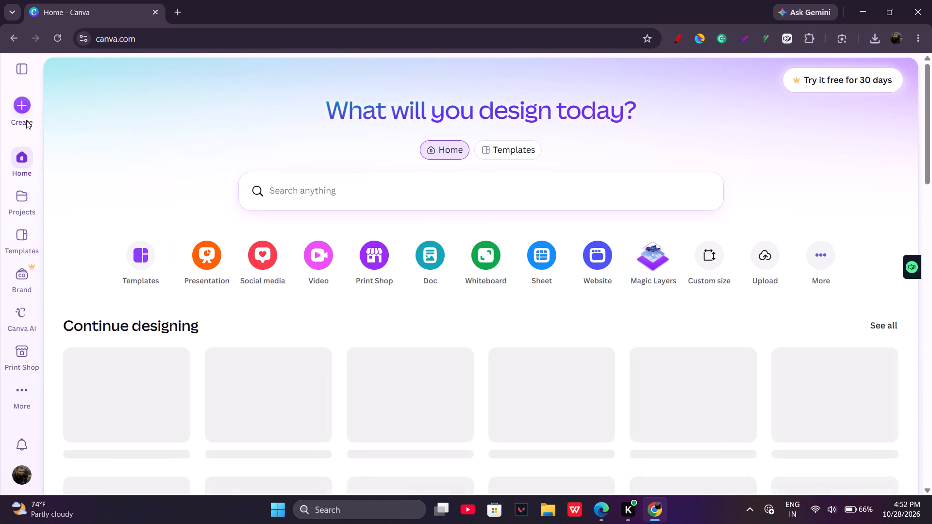
{"action": "left_click", "coordinate": [323, 255]}
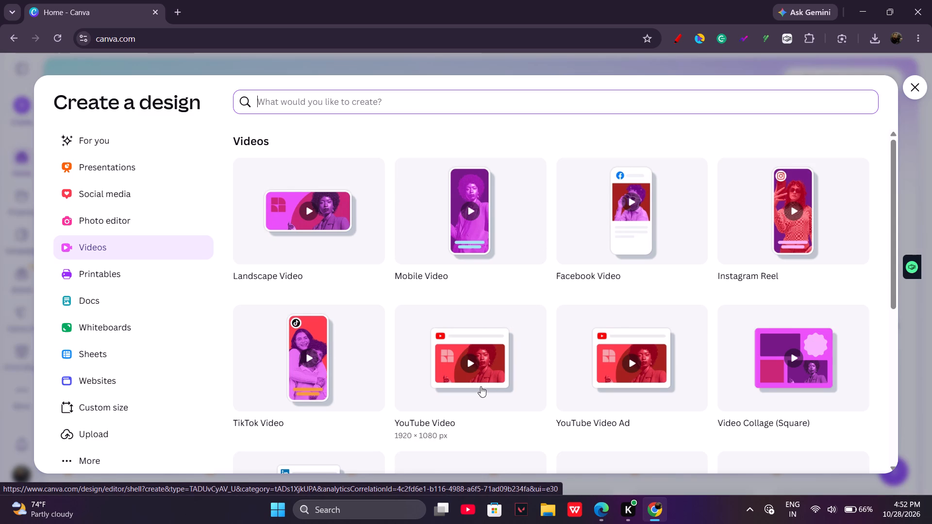
{"action": "scroll", "coordinate": [523, 361], "scroll_direction": "down", "scroll_amount": 1}
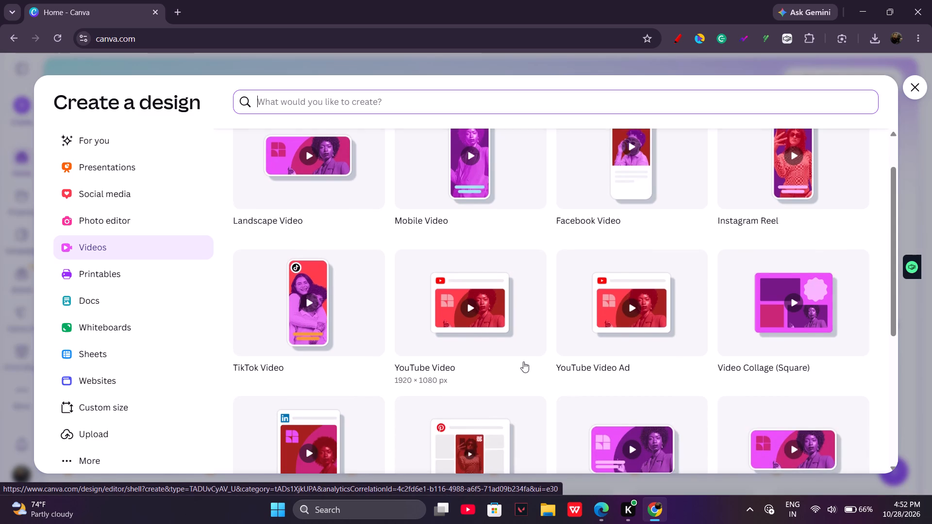
{"action": "scroll", "coordinate": [523, 361], "scroll_direction": "down", "scroll_amount": 2}
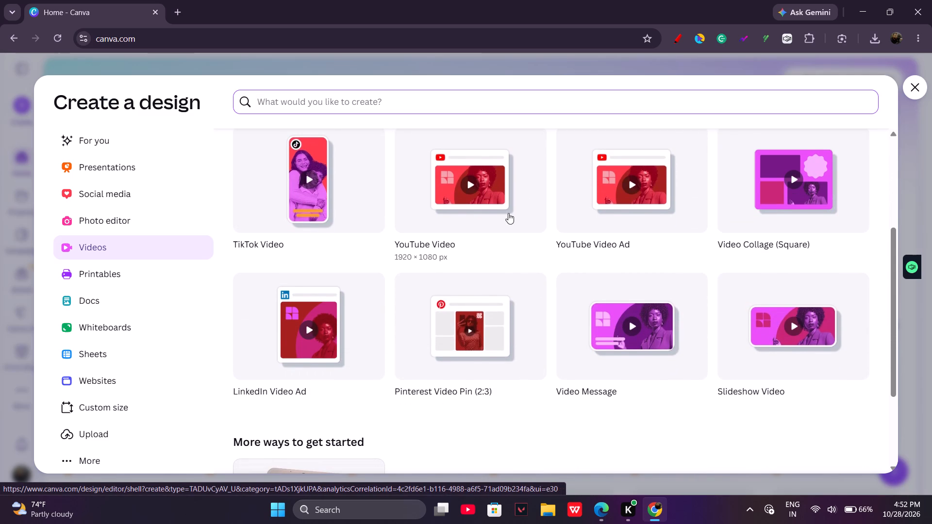
{"action": "scroll", "coordinate": [475, 204], "scroll_direction": "down", "scroll_amount": 1}
{"action": "left_click", "coordinate": [471, 162]}
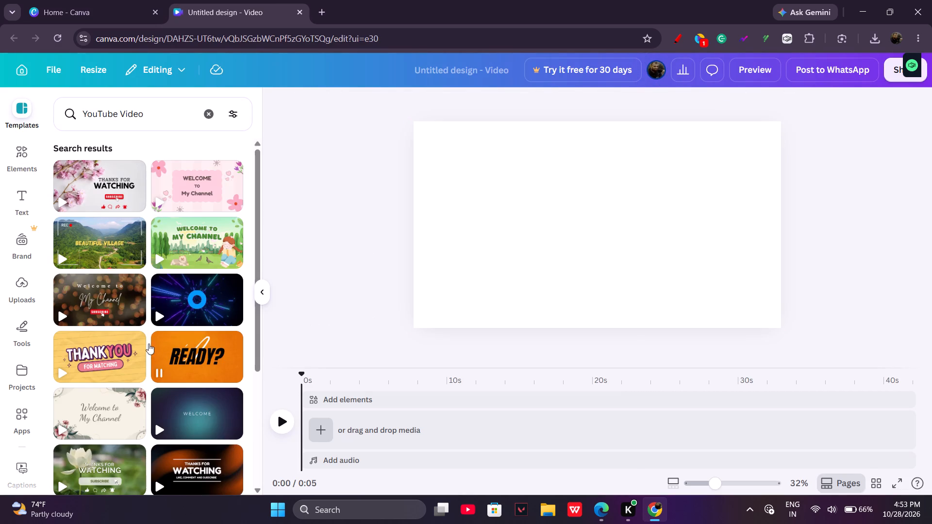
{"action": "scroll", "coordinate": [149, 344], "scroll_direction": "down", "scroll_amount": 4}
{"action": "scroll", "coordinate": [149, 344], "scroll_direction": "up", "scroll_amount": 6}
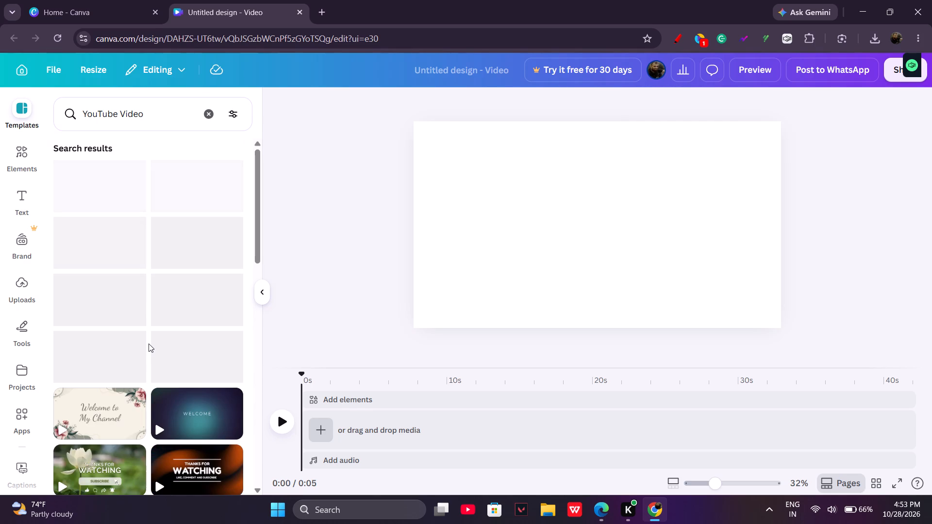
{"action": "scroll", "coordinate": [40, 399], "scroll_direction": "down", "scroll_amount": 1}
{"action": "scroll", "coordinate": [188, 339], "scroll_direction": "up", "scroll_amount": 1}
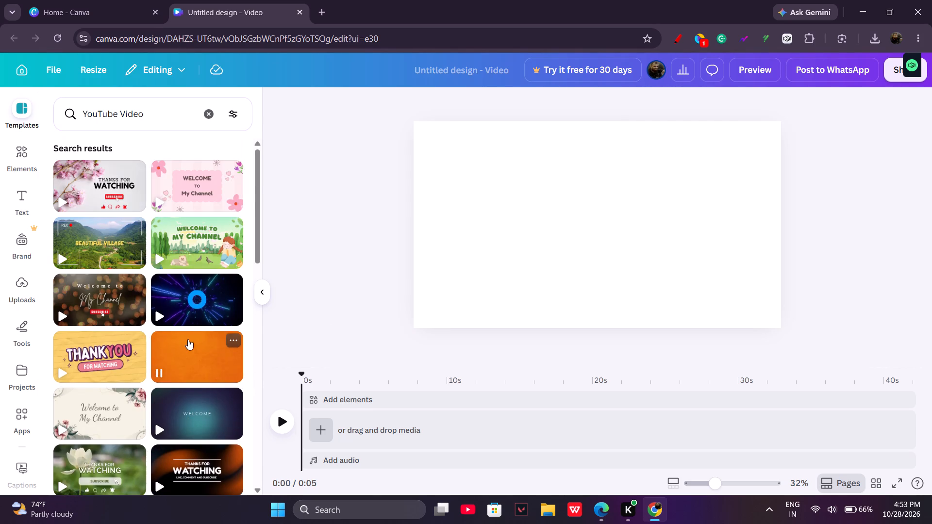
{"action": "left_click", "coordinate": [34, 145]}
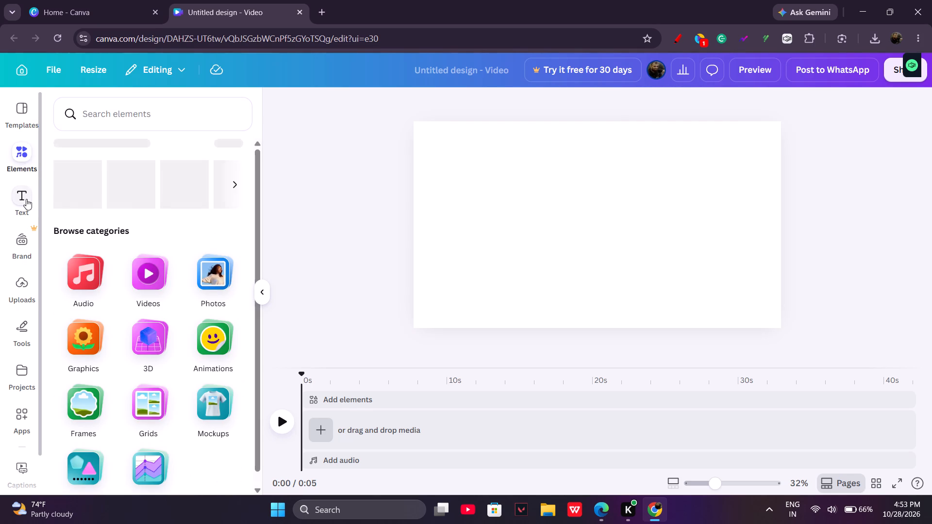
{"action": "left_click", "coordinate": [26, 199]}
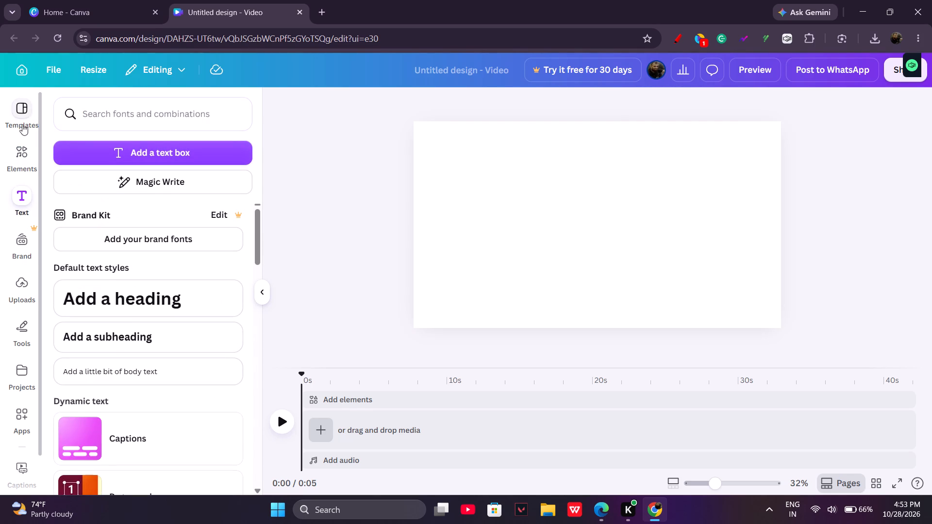
Set the title of the blank video page to "Arz Kiya Hai".
{"action": "right_click", "coordinate": [534, 194]}
{"action": "left_click", "coordinate": [532, 199]}
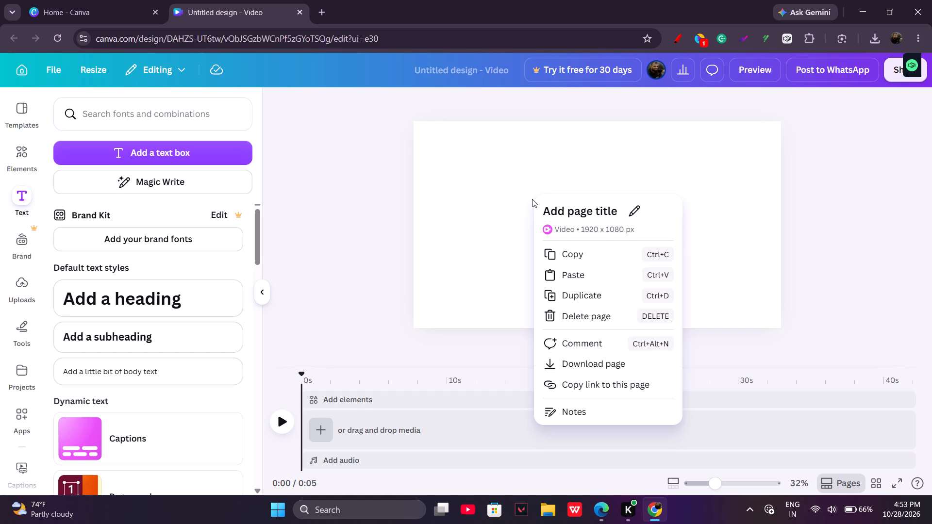
{"action": "left_click", "coordinate": [532, 199]}
{"action": "left_click", "coordinate": [532, 199]}
{"action": "left_click", "coordinate": [514, 207]}
{"action": "right_click", "coordinate": [514, 207]}
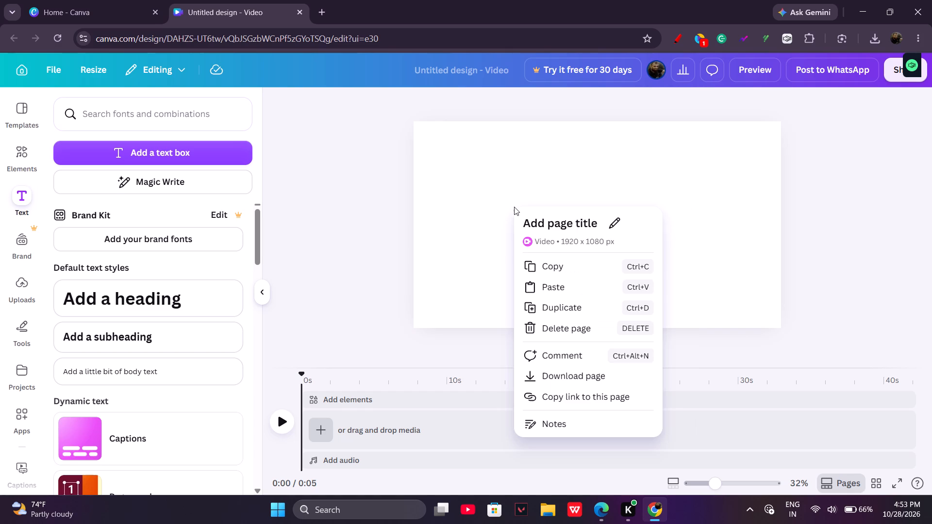
{"action": "left_click", "coordinate": [599, 226]}
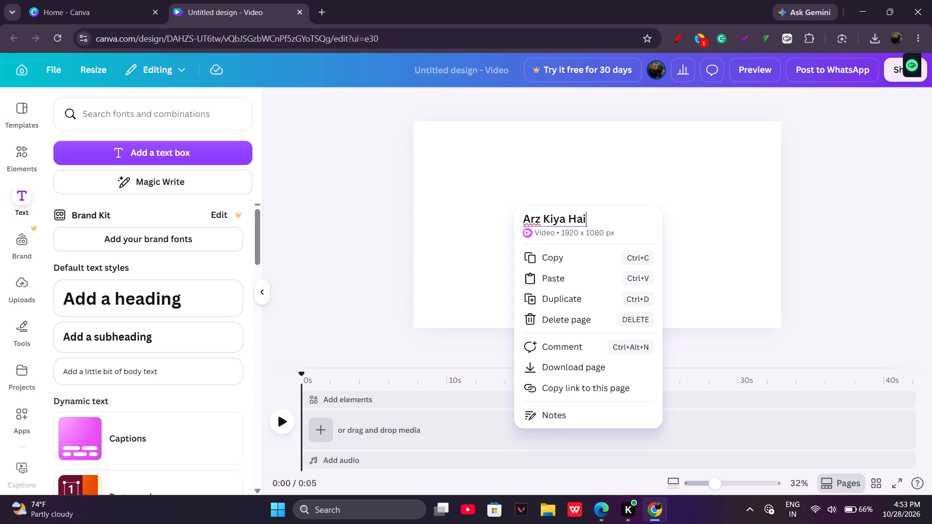
{"action": "key", "text": "Return"}
{"action": "key", "text": "BackSpace"}
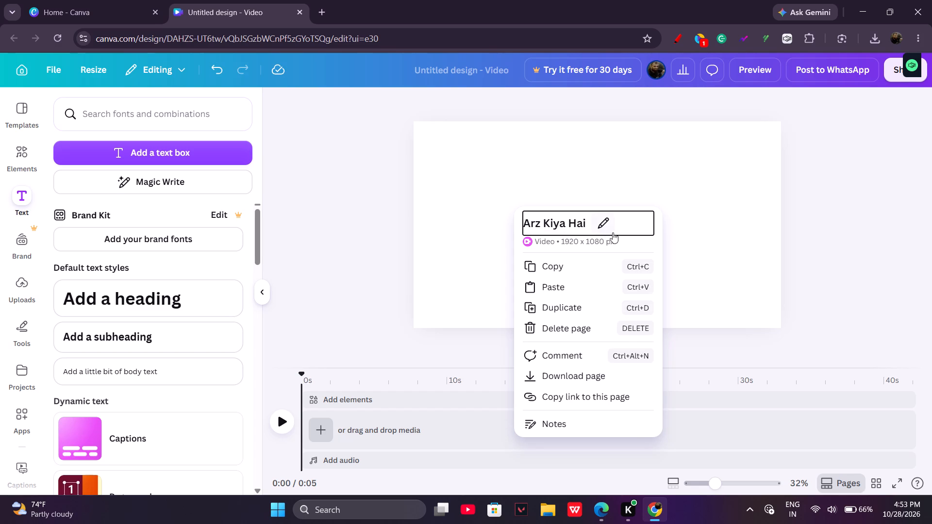
{"action": "left_click", "coordinate": [669, 240]}
{"action": "left_click", "coordinate": [669, 240]}
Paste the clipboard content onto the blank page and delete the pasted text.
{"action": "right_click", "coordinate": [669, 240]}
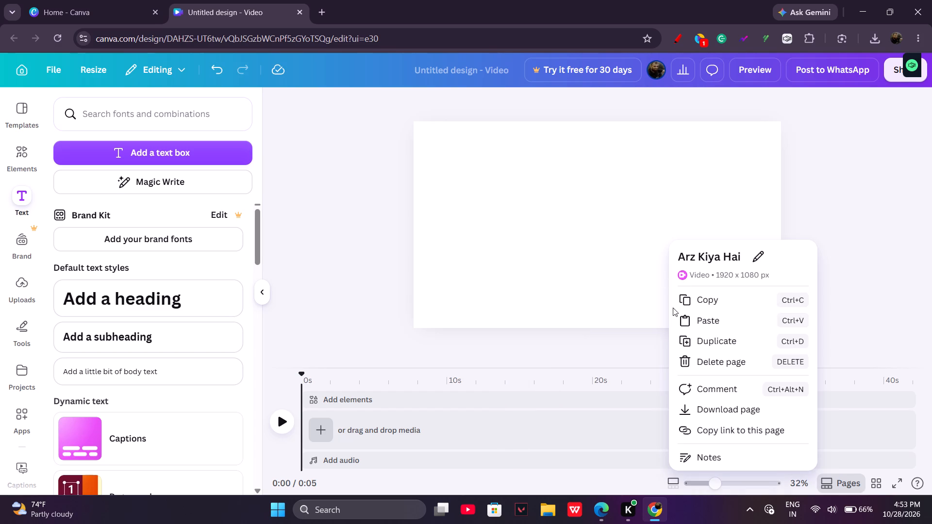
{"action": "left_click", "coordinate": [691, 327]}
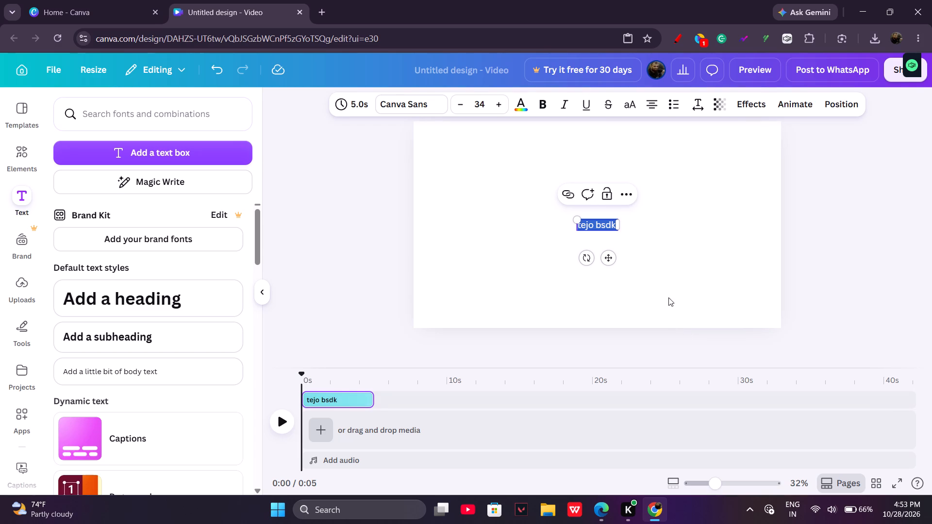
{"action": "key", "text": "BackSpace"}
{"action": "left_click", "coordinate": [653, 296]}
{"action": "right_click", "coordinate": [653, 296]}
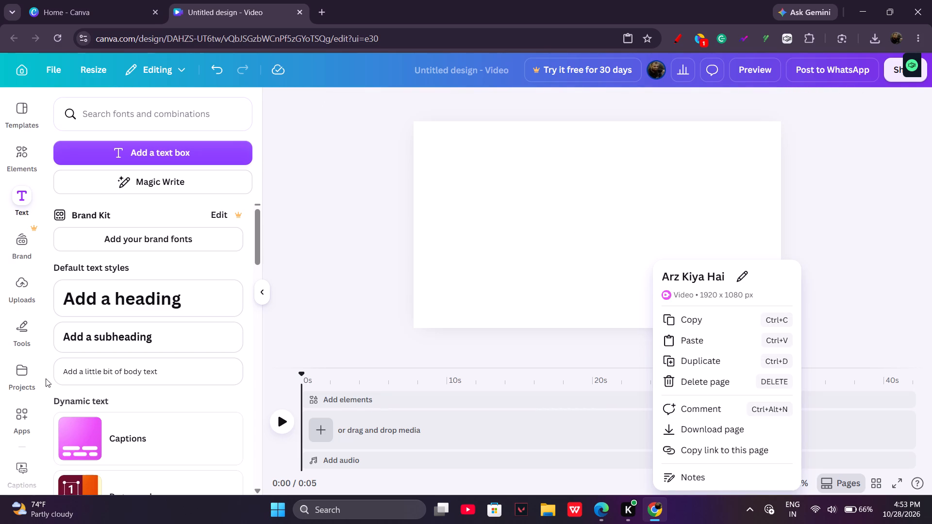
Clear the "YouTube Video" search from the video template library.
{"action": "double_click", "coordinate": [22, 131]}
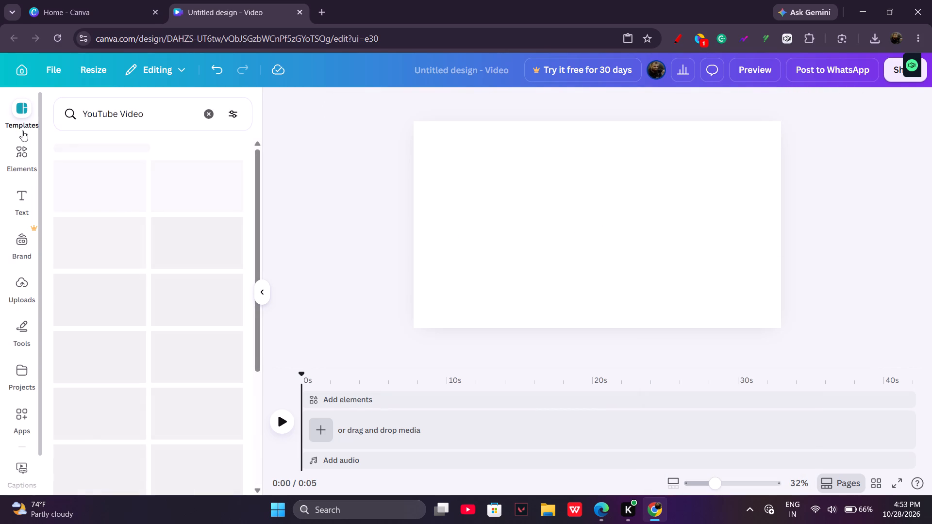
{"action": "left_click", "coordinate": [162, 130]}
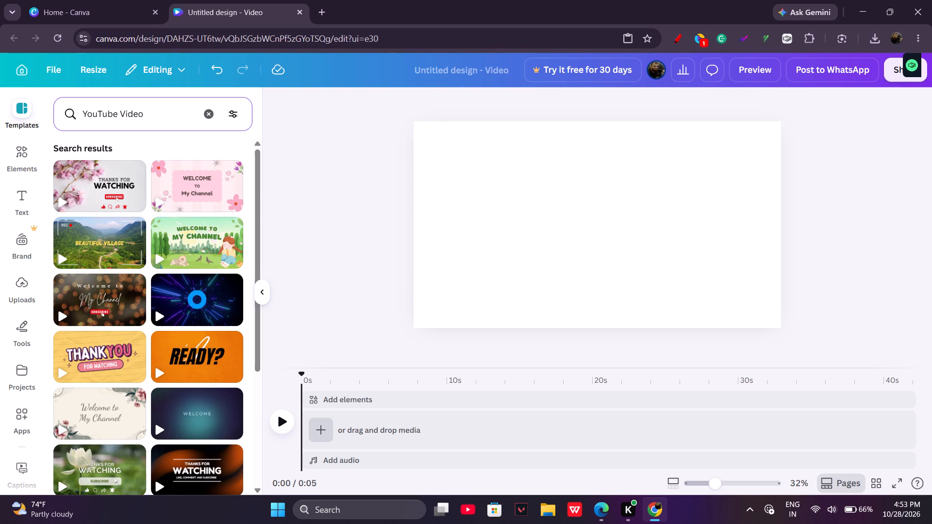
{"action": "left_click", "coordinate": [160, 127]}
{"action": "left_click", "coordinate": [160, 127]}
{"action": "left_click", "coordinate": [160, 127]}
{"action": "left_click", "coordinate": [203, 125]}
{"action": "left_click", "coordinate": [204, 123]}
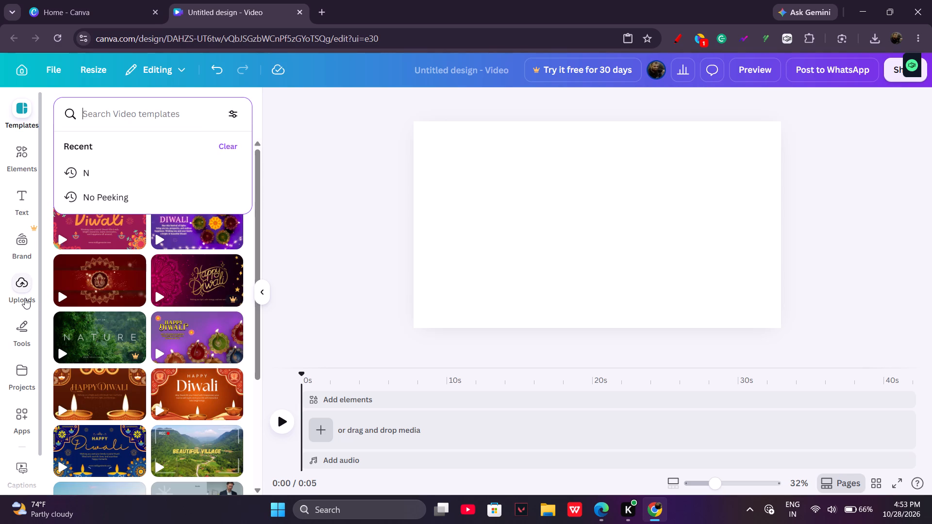
Upload the audio file "Arz Kiya Hai Coke Studio Bharat" from the Downloads folder to the design's uploads.
{"action": "left_click", "coordinate": [25, 298]}
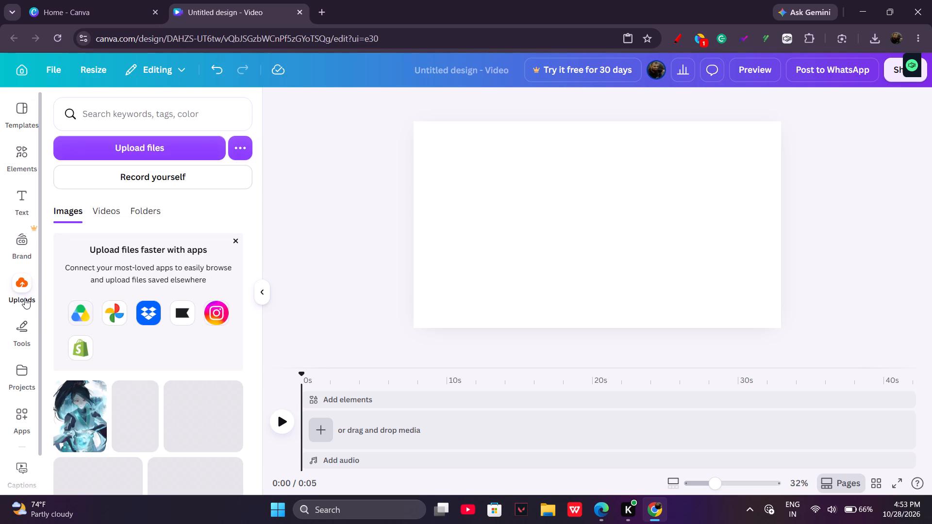
{"action": "scroll", "coordinate": [161, 319], "scroll_direction": "down", "scroll_amount": 2}
{"action": "scroll", "coordinate": [207, 389], "scroll_direction": "down", "scroll_amount": 4}
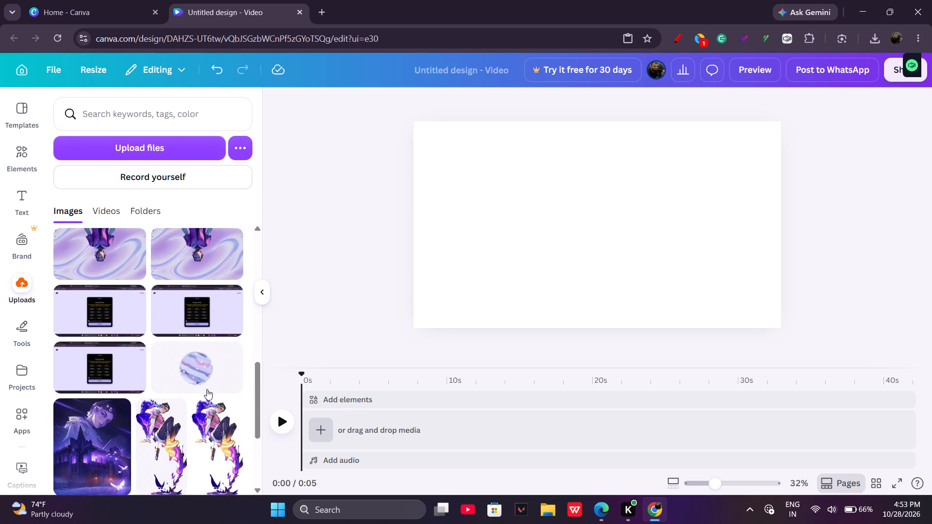
{"action": "scroll", "coordinate": [207, 389], "scroll_direction": "down", "scroll_amount": 2}
{"action": "scroll", "coordinate": [207, 389], "scroll_direction": "up", "scroll_amount": 7}
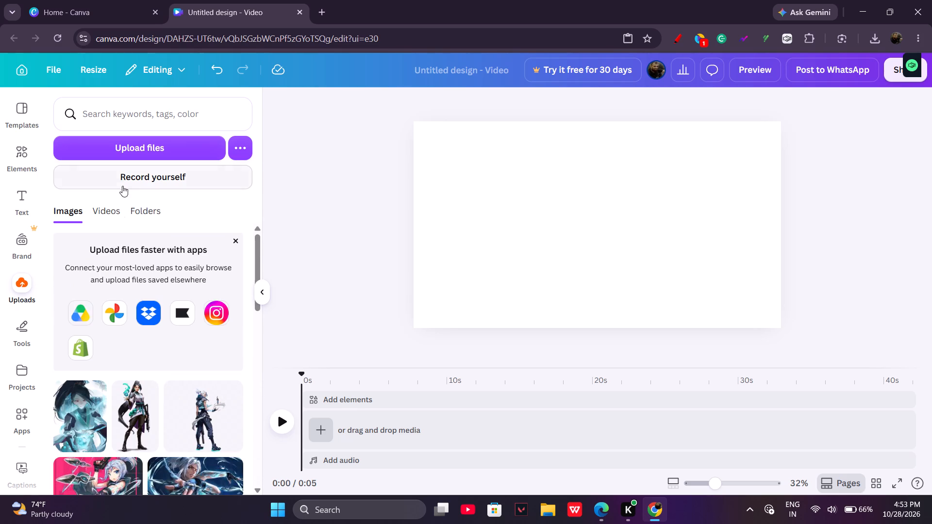
{"action": "left_click", "coordinate": [523, 265]}
{"action": "right_click", "coordinate": [523, 265]}
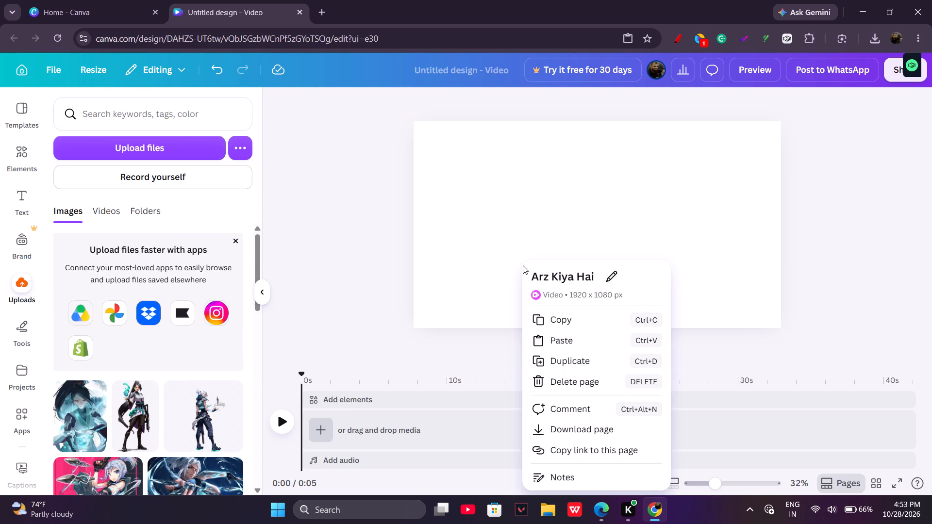
{"action": "left_click", "coordinate": [474, 243]}
{"action": "left_click", "coordinate": [523, 234]}
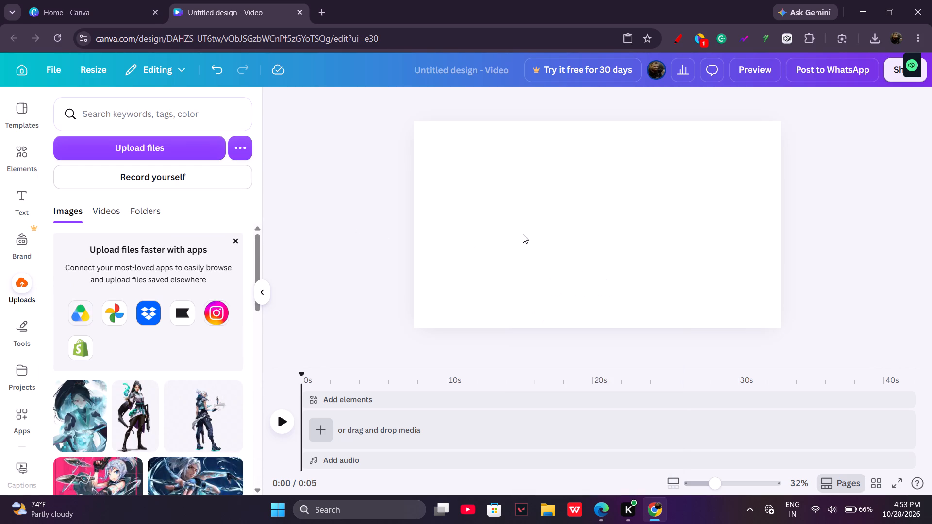
{"action": "left_click", "coordinate": [126, 146]}
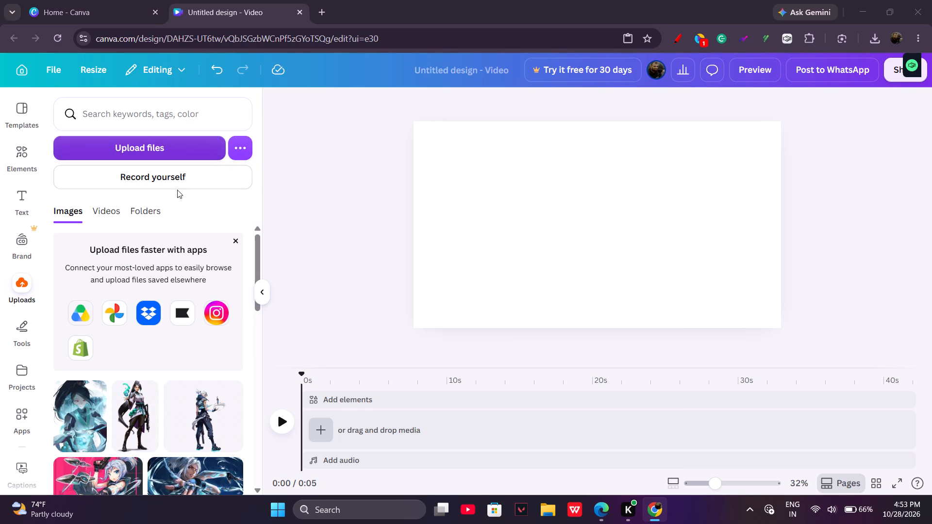
{"action": "left_click_drag", "start_coordinate": [152, 193], "coordinate": [162, 198]}
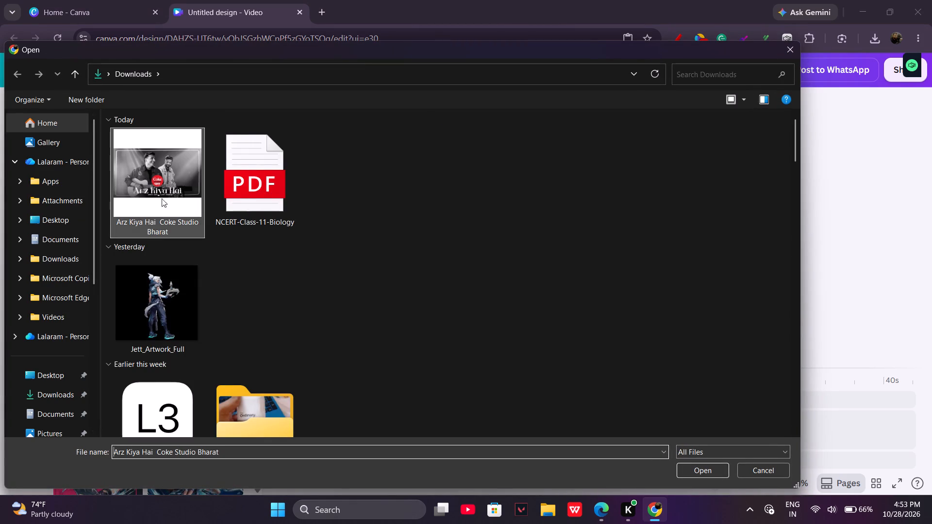
{"action": "left_click_drag", "start_coordinate": [162, 198], "coordinate": [185, 233]}
{"action": "double_click", "coordinate": [185, 233]}
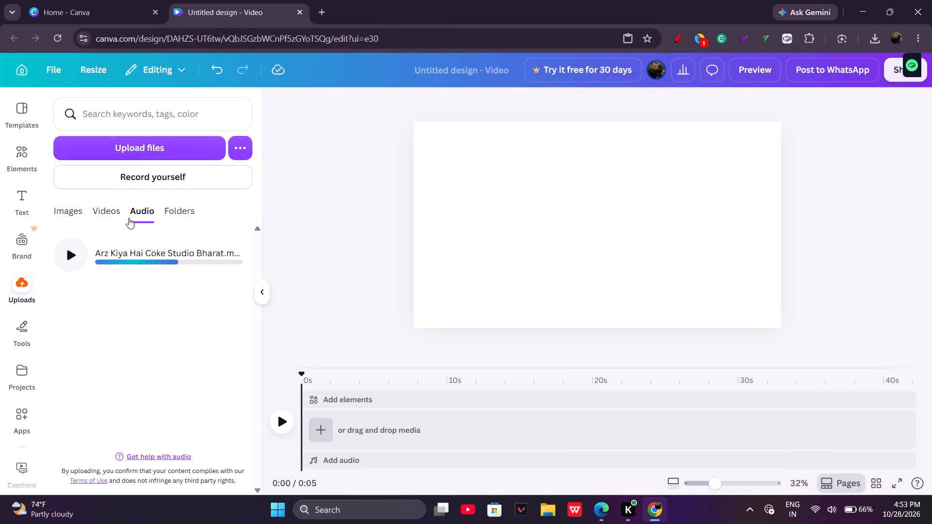
Look through the uploaded videos and the existing project designs for content to use in the video.
{"action": "left_click", "coordinate": [116, 213]}
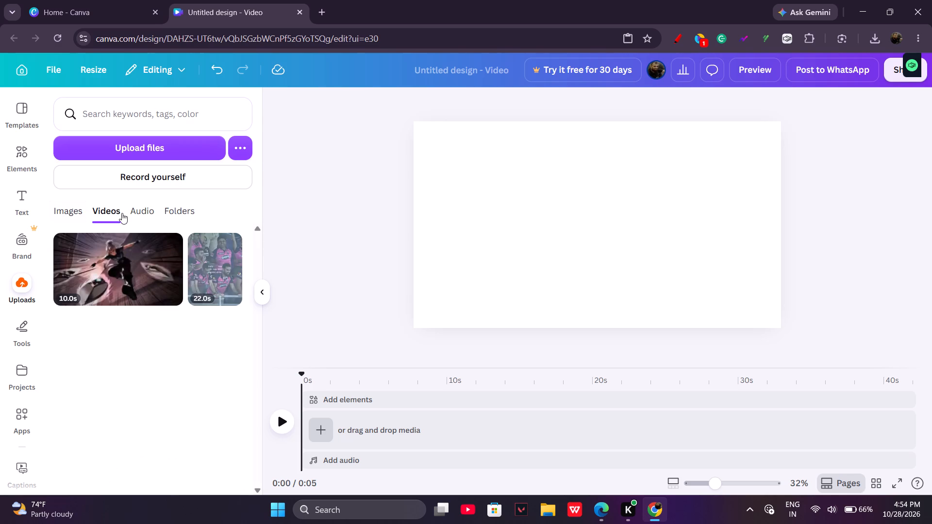
{"action": "left_click", "coordinate": [23, 355]}
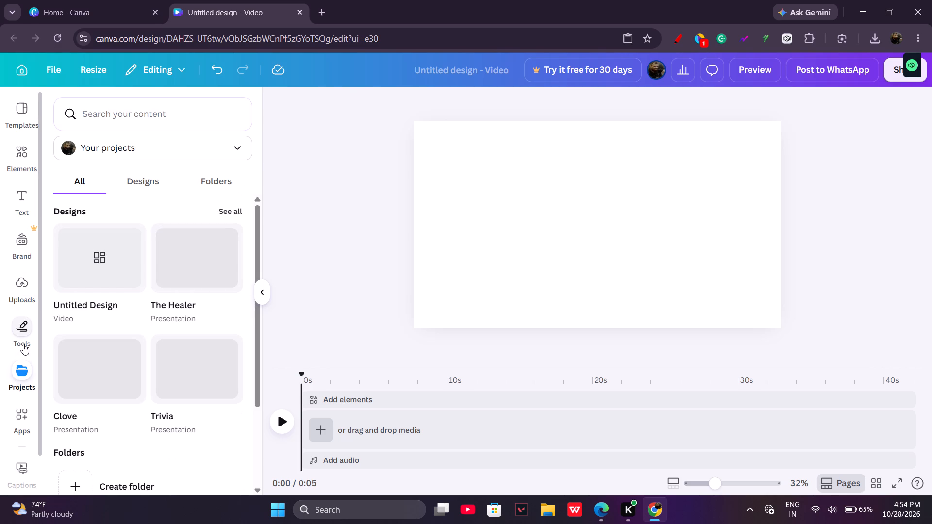
{"action": "left_click", "coordinate": [25, 335]}
{"action": "right_click", "coordinate": [343, 296]}
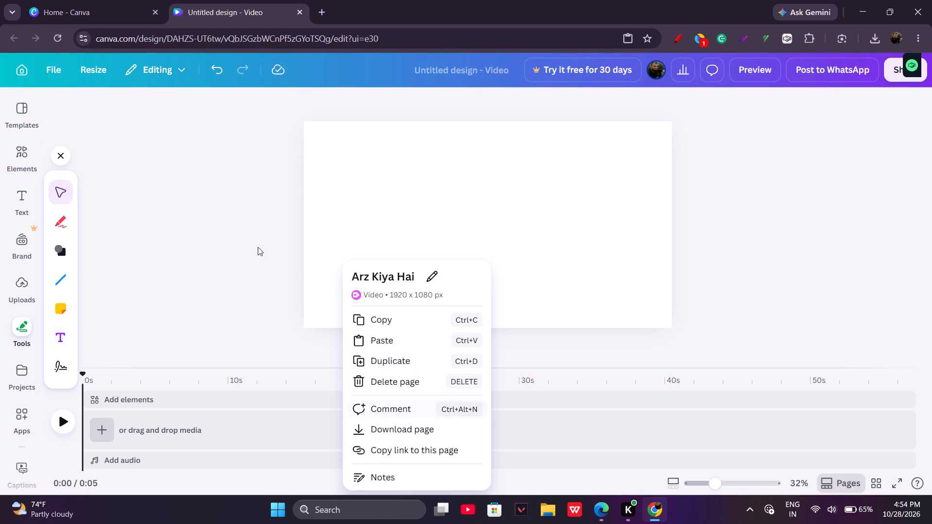
{"action": "left_click", "coordinate": [242, 228]}
{"action": "left_click", "coordinate": [19, 374]}
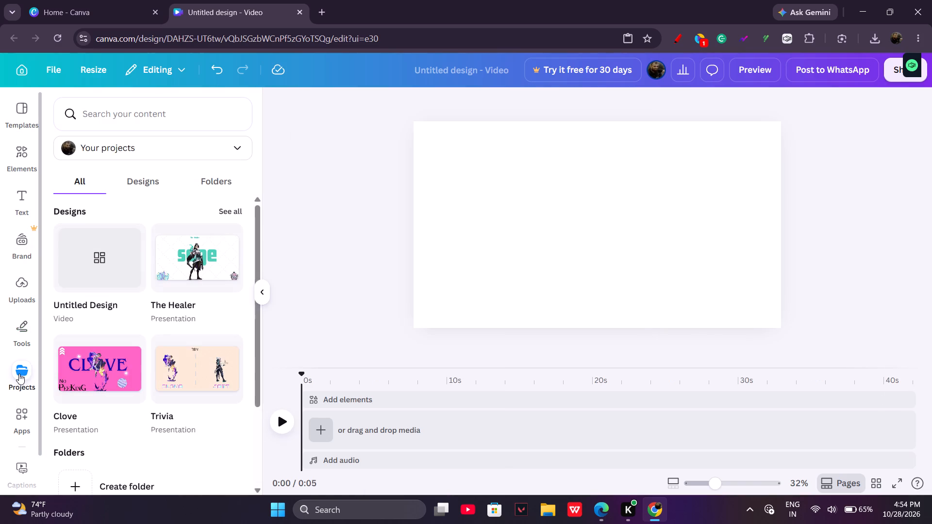
{"action": "left_click", "coordinate": [150, 171]}
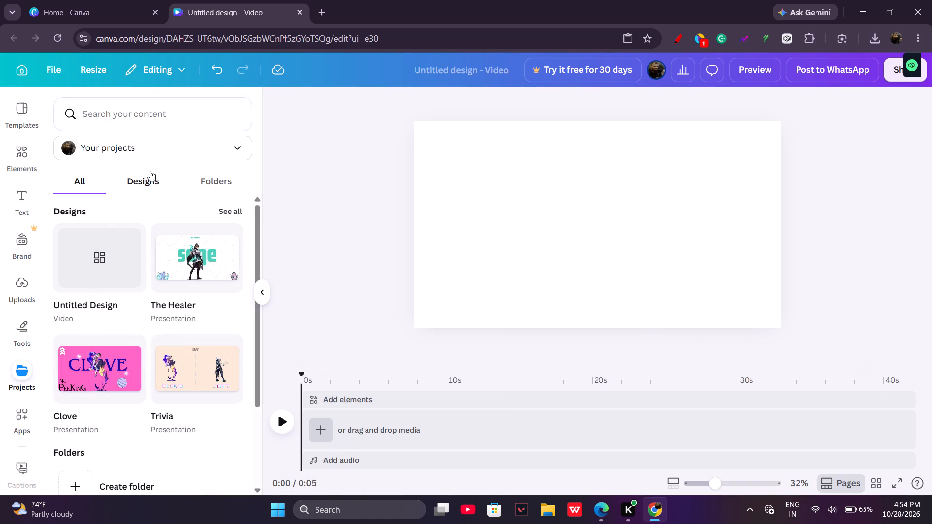
{"action": "scroll", "coordinate": [165, 223], "scroll_direction": "down", "scroll_amount": 1}
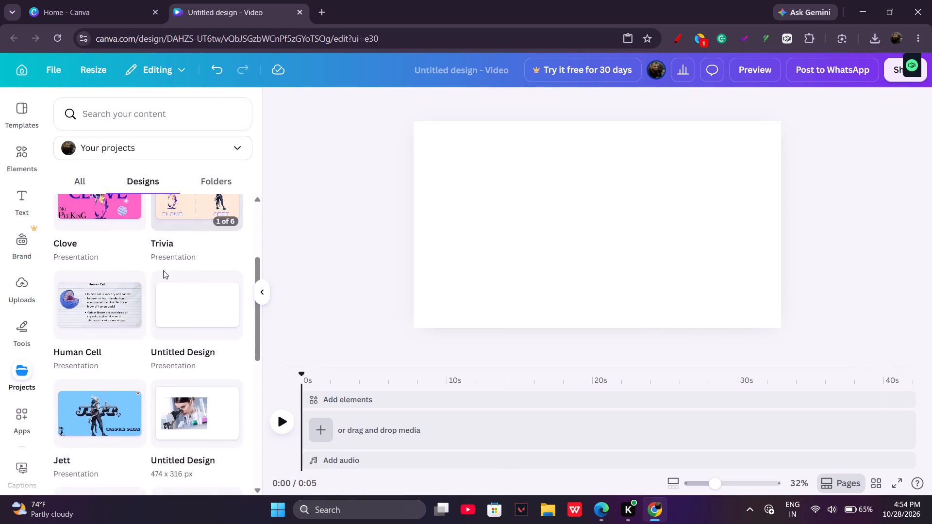
{"action": "scroll", "coordinate": [124, 335], "scroll_direction": "down", "scroll_amount": 3}
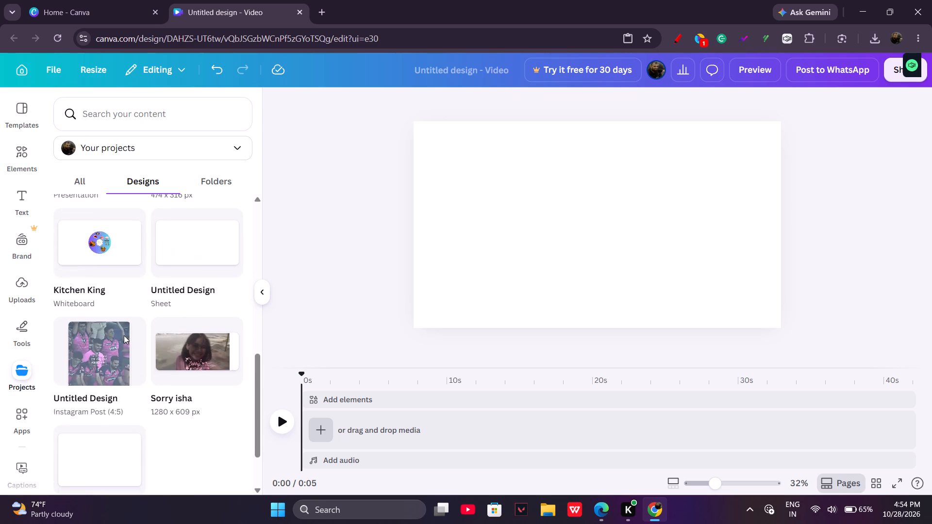
{"action": "scroll", "coordinate": [124, 335], "scroll_direction": "down", "scroll_amount": 1}
{"action": "left_click_drag", "start_coordinate": [17, 421], "coordinate": [33, 396]}
{"action": "scroll", "coordinate": [33, 396], "scroll_direction": "down", "scroll_amount": 1}
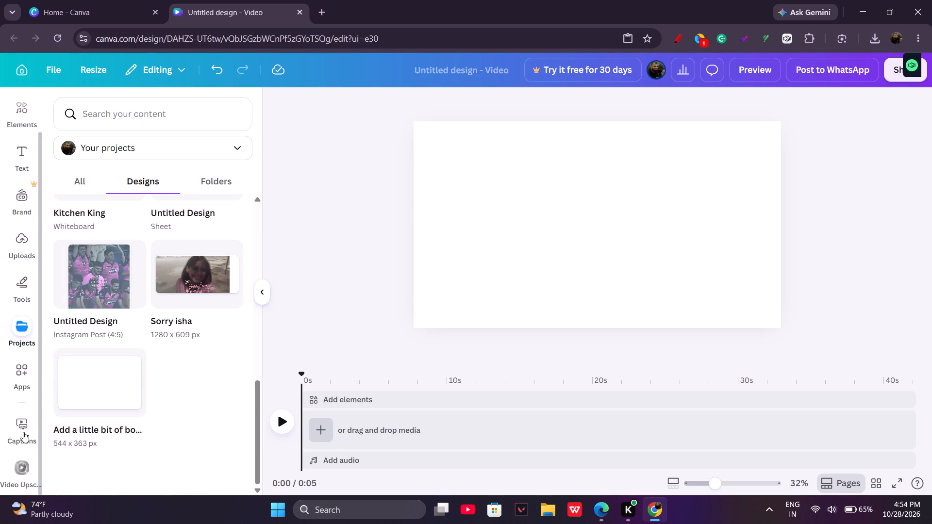
{"action": "scroll", "coordinate": [27, 370], "scroll_direction": "up", "scroll_amount": 2}
Add the pink and purple cloudy sunset sky photo from the trending Photos elements to the blank page.
{"action": "left_click", "coordinate": [37, 179]}
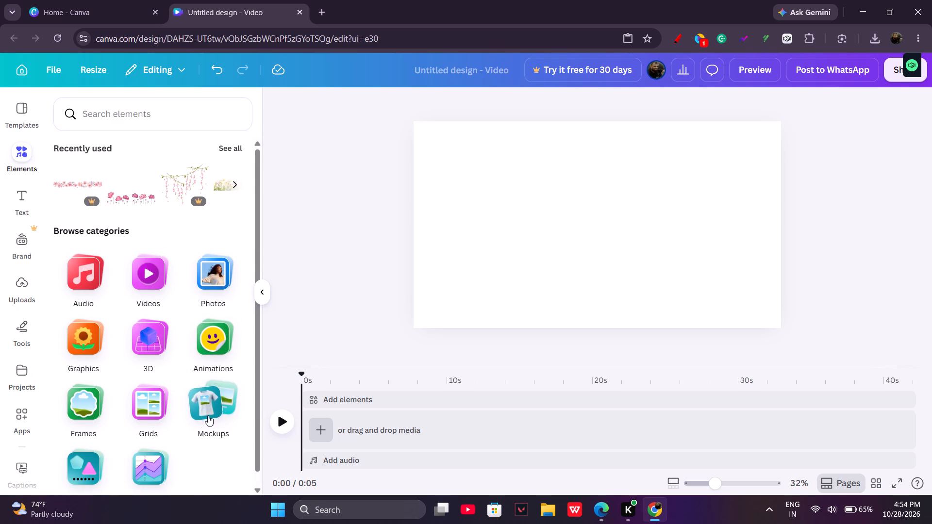
{"action": "scroll", "coordinate": [103, 384], "scroll_direction": "down", "scroll_amount": 1}
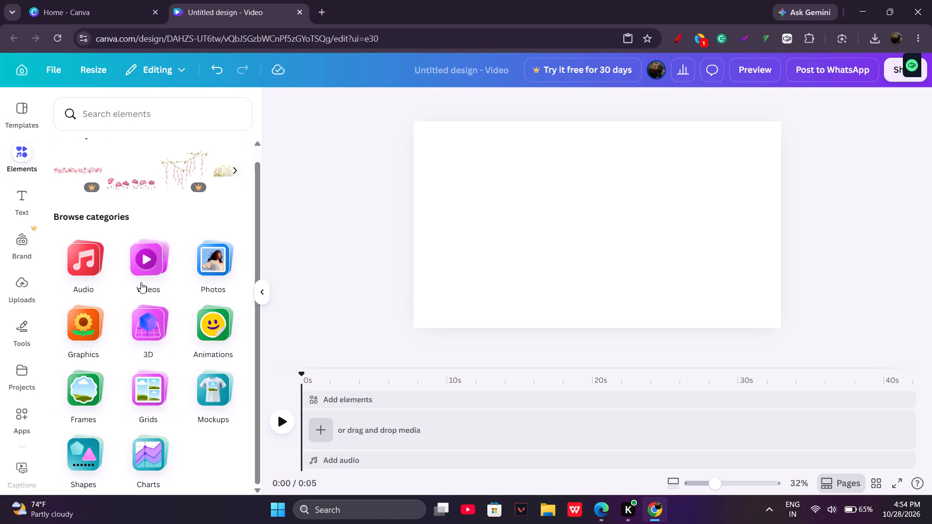
{"action": "left_click", "coordinate": [202, 272]}
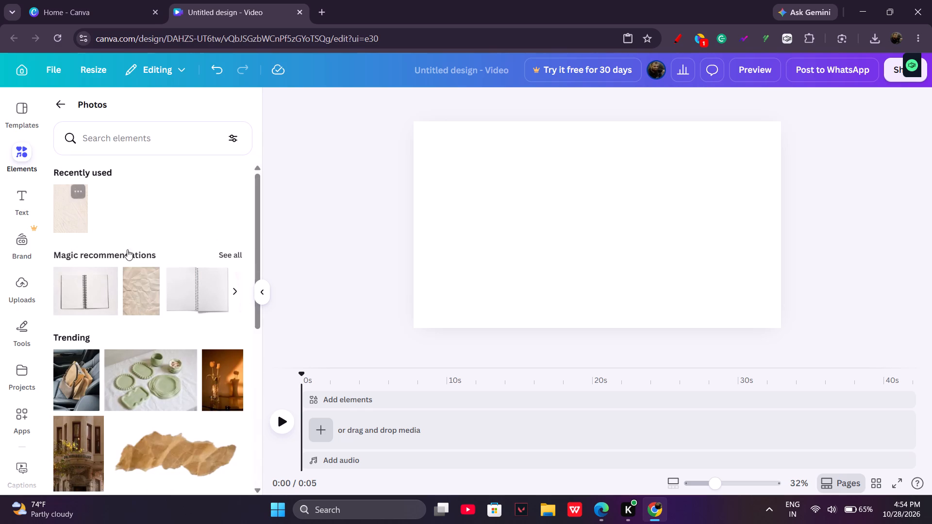
{"action": "scroll", "coordinate": [216, 400], "scroll_direction": "down", "scroll_amount": 2}
{"action": "scroll", "coordinate": [202, 421], "scroll_direction": "up", "scroll_amount": 1}
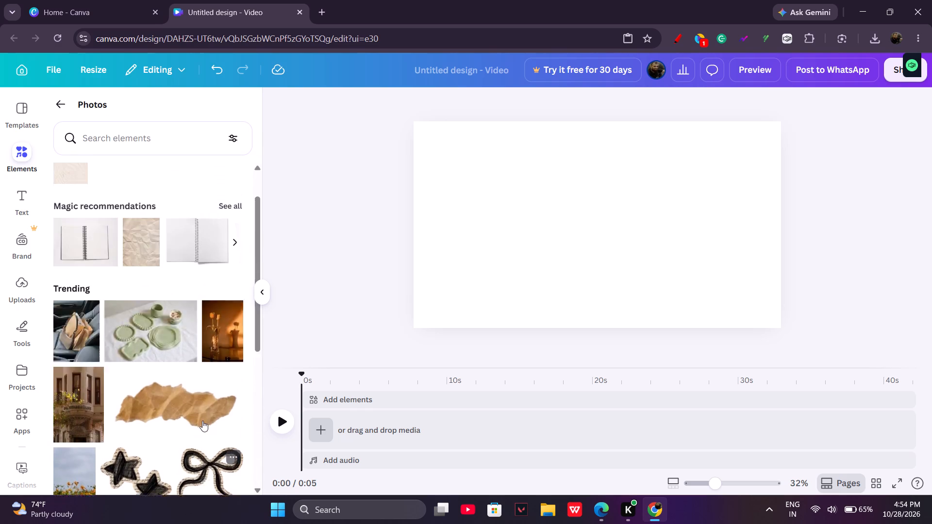
{"action": "scroll", "coordinate": [202, 421], "scroll_direction": "up", "scroll_amount": 1}
{"action": "scroll", "coordinate": [210, 285], "scroll_direction": "down", "scroll_amount": 4}
{"action": "left_click", "coordinate": [182, 307]}
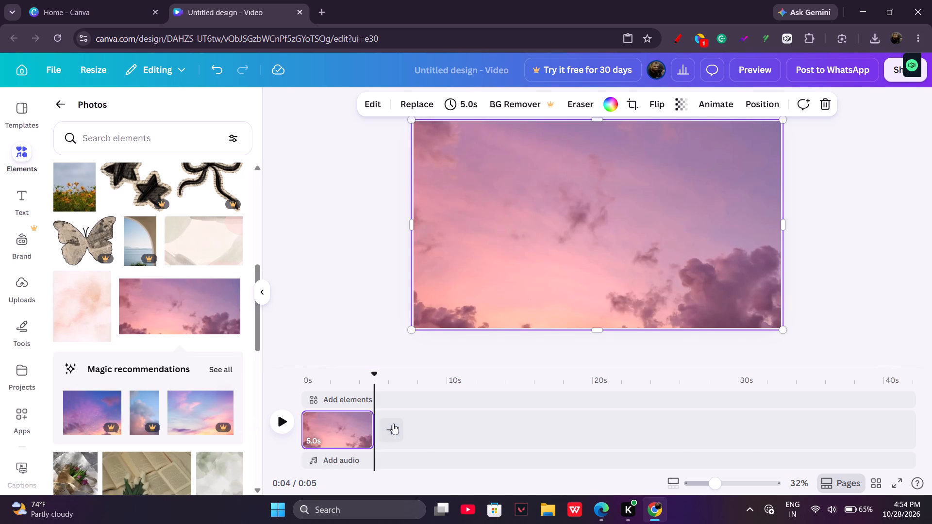
Play a preview of the uploaded "Arz Kiya Hai Coke Studio Bharat" audio.
{"action": "left_click", "coordinate": [16, 272]}
{"action": "left_click", "coordinate": [133, 197]}
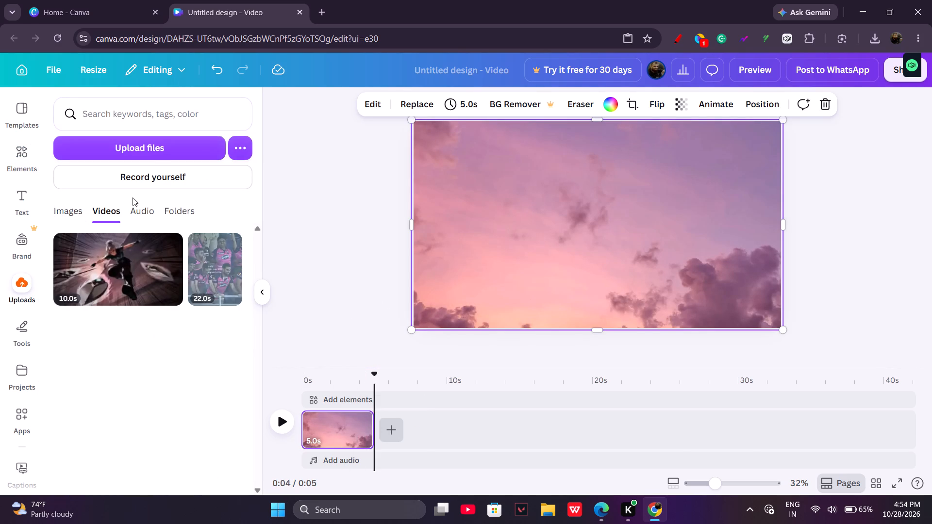
{"action": "left_click", "coordinate": [140, 206]}
{"action": "left_click", "coordinate": [78, 255]}
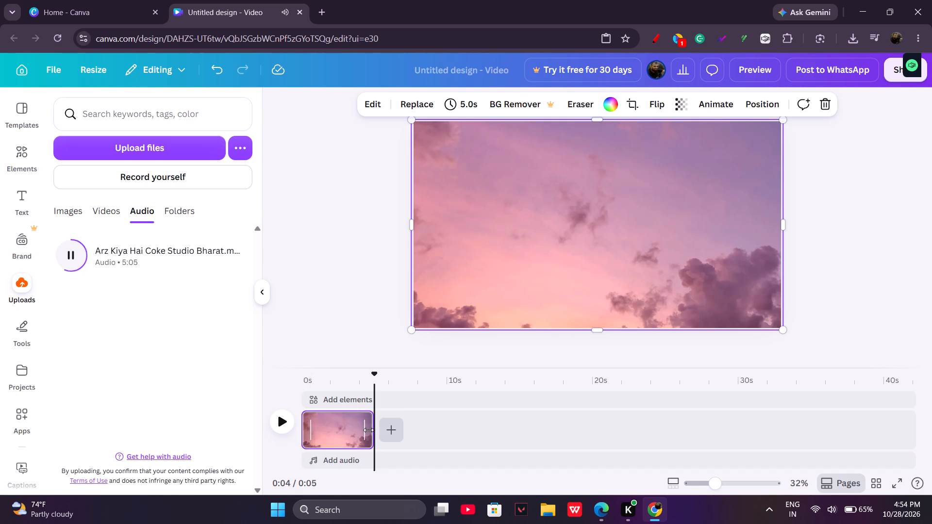
Extend the sunset sky clip on the timeline to a duration of 5:05.
{"action": "left_click_drag", "start_coordinate": [368, 430], "coordinate": [593, 418]}
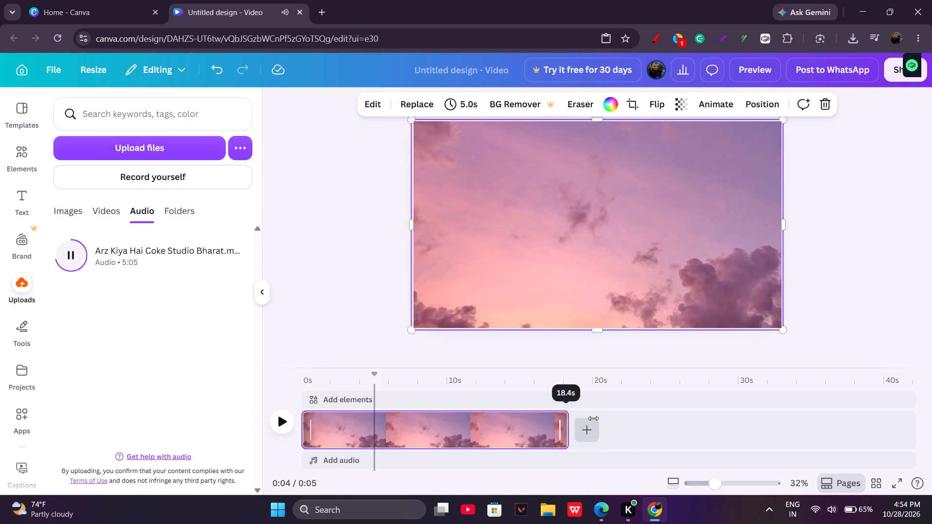
{"action": "left_click_drag", "start_coordinate": [593, 418], "coordinate": [859, 423]}
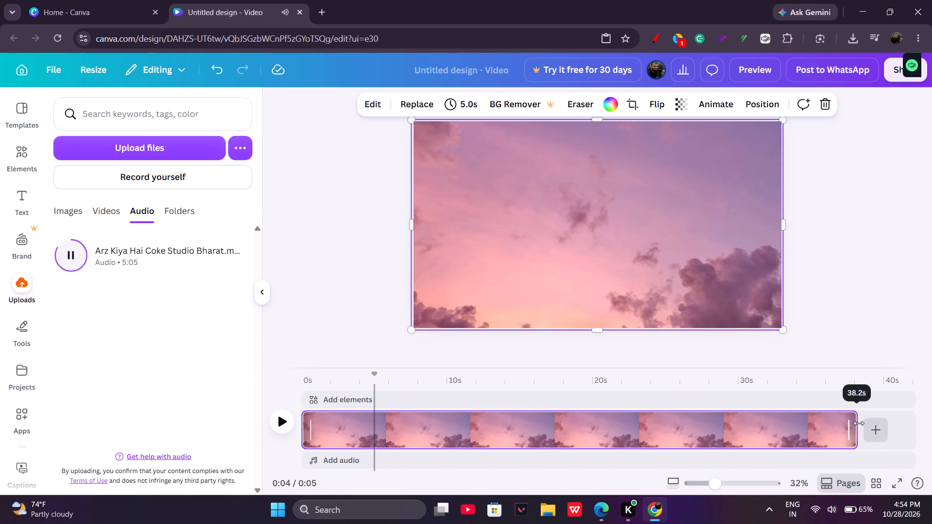
{"action": "left_click_drag", "start_coordinate": [859, 423], "coordinate": [931, 422]}
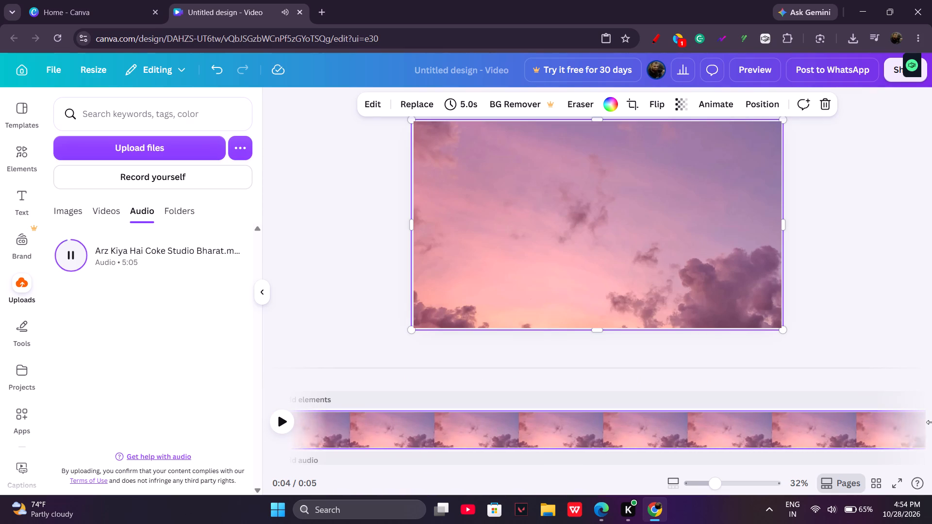
{"action": "left_click_drag", "start_coordinate": [931, 422], "coordinate": [931, 420]}
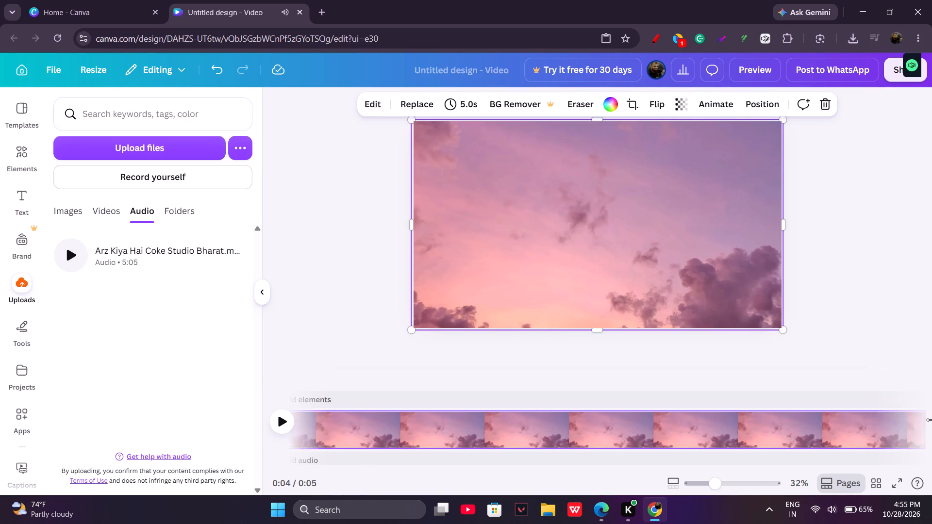
{"action": "left_click_drag", "start_coordinate": [931, 420], "coordinate": [931, 417]}
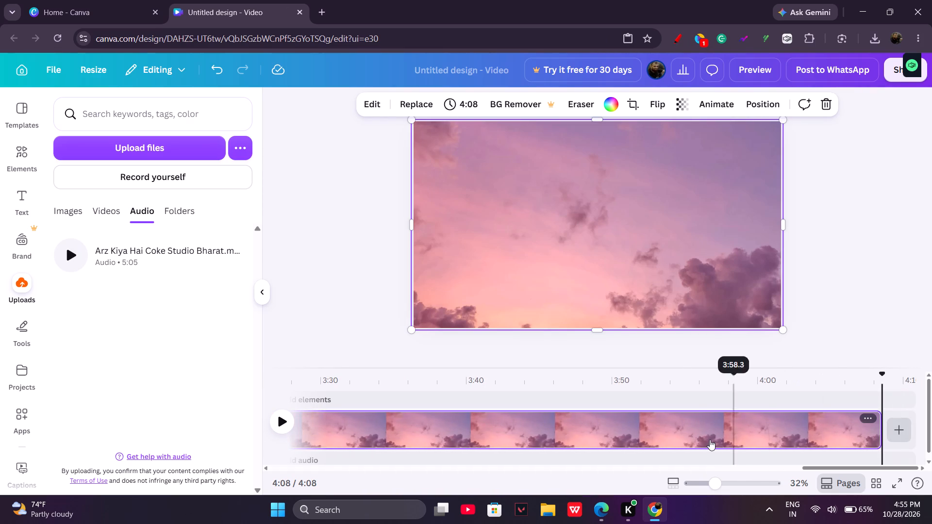
{"action": "scroll", "coordinate": [752, 451], "scroll_direction": "left", "scroll_amount": 1}
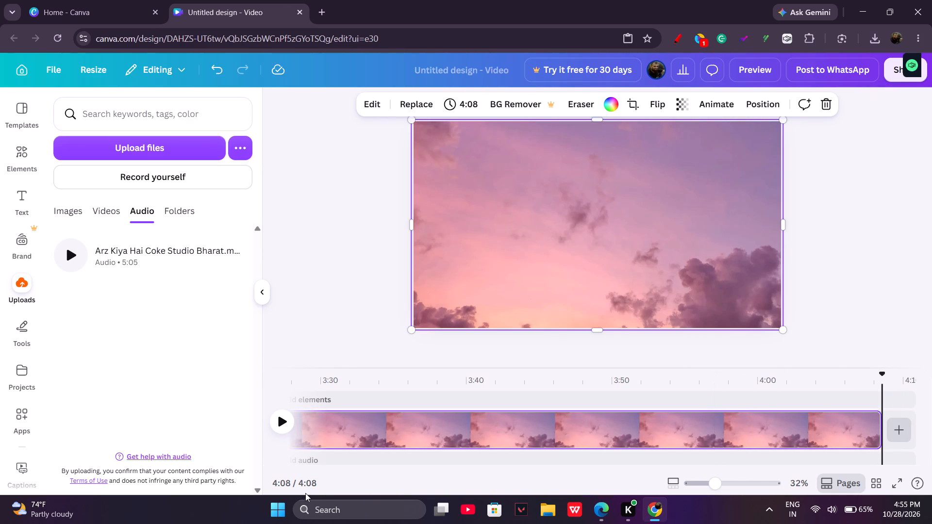
{"action": "left_click", "coordinate": [286, 486]}
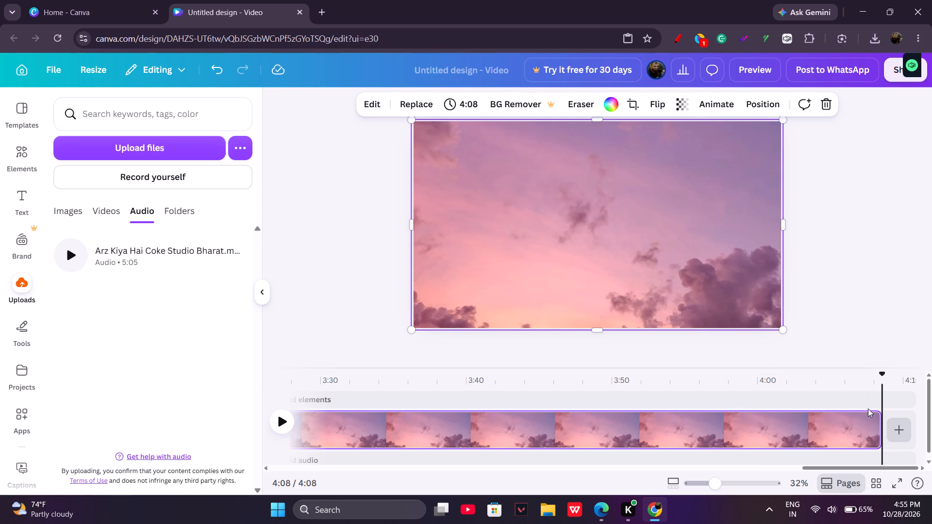
{"action": "left_click_drag", "start_coordinate": [878, 428], "coordinate": [927, 433]}
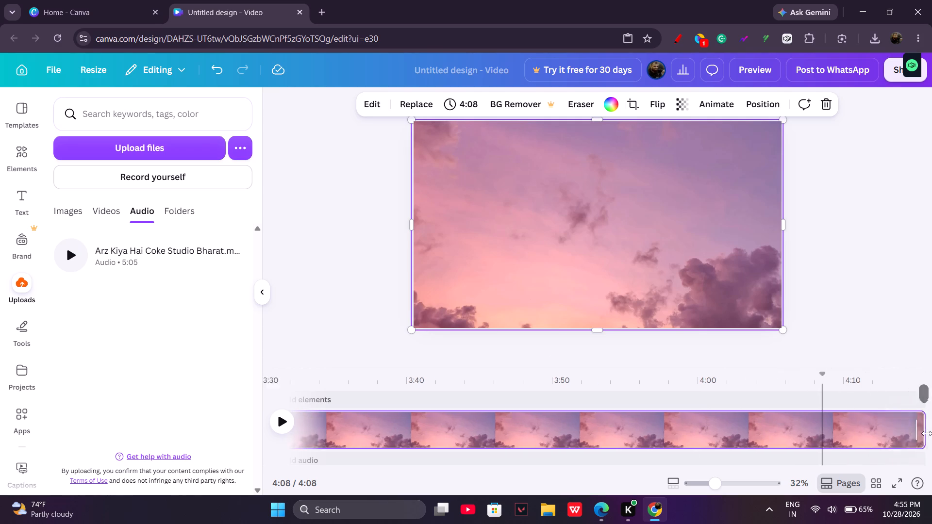
{"action": "left_click_drag", "start_coordinate": [927, 433], "coordinate": [929, 434]}
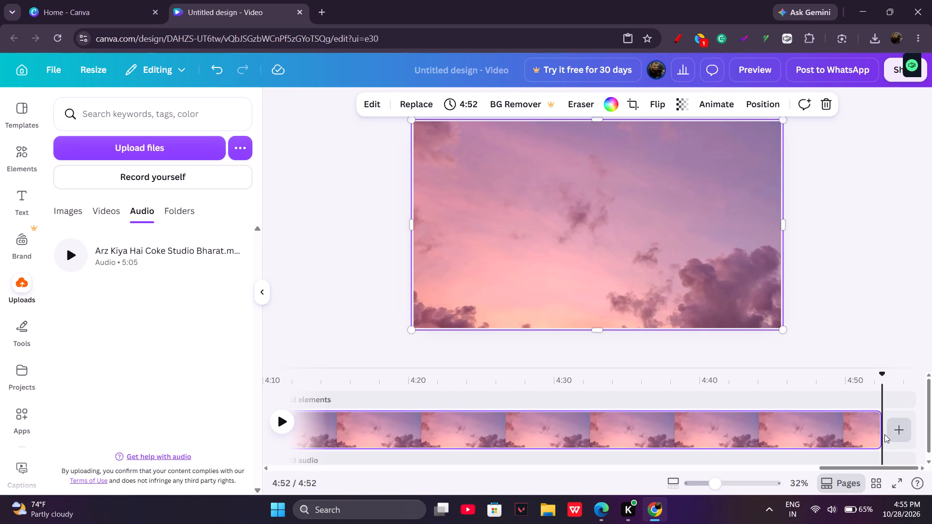
{"action": "left_click_drag", "start_coordinate": [879, 426], "coordinate": [894, 427]}
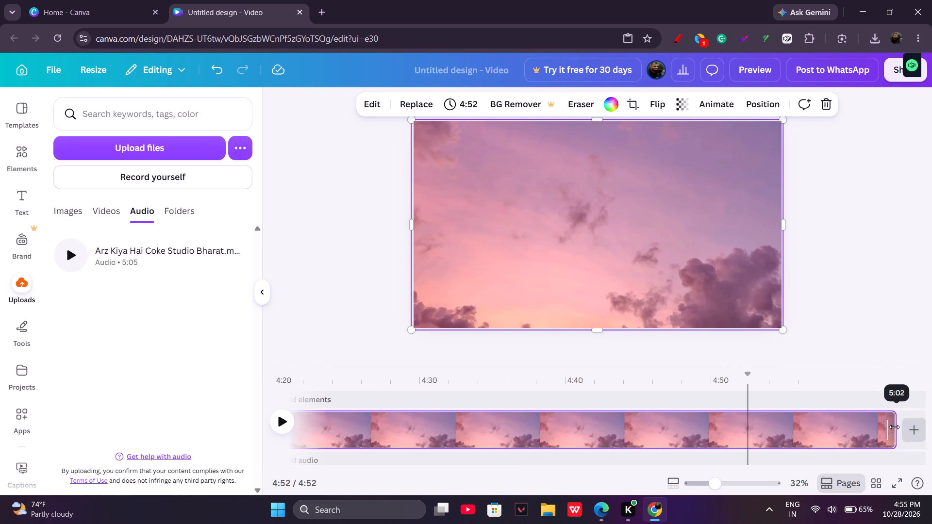
{"action": "left_click_drag", "start_coordinate": [894, 427], "coordinate": [774, 434]}
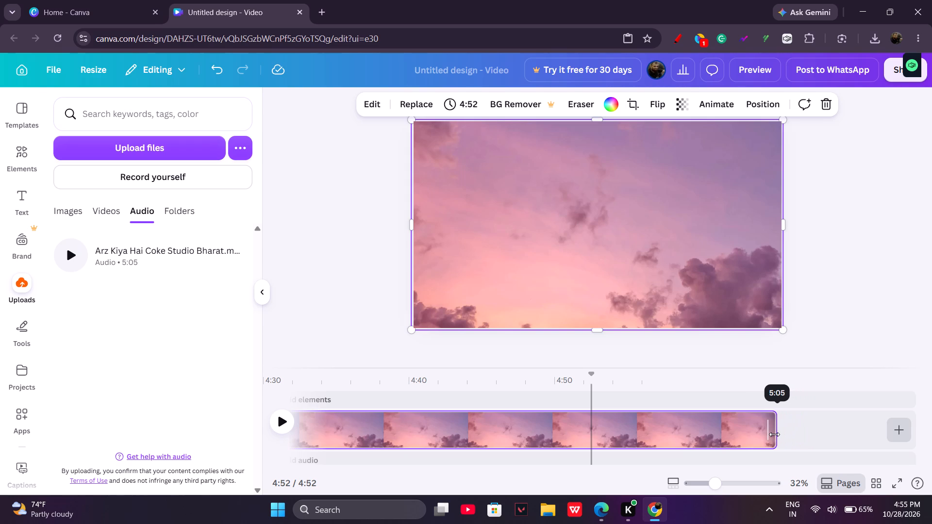
{"action": "left_click_drag", "start_coordinate": [774, 434], "coordinate": [778, 434]}
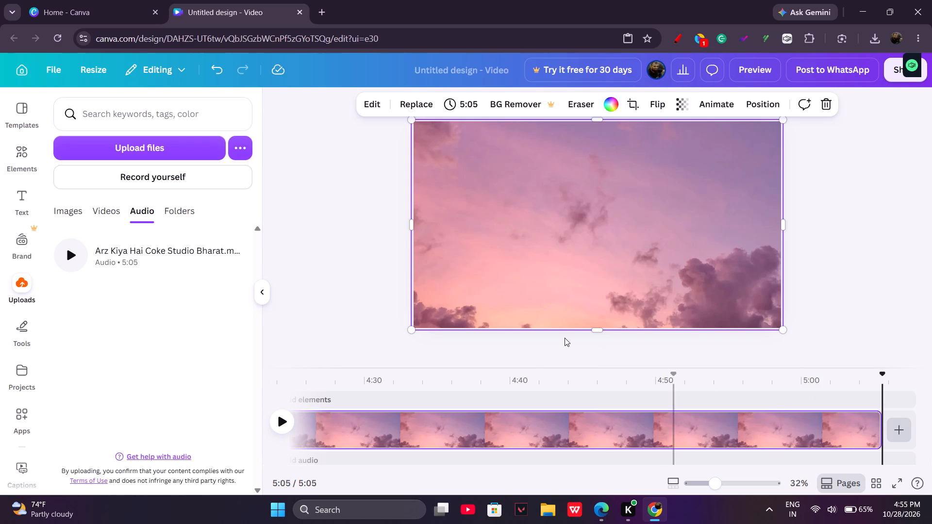
Play the sunset sky video from the beginning of the timeline.
{"action": "scroll", "coordinate": [284, 390], "scroll_direction": "right", "scroll_amount": 9}
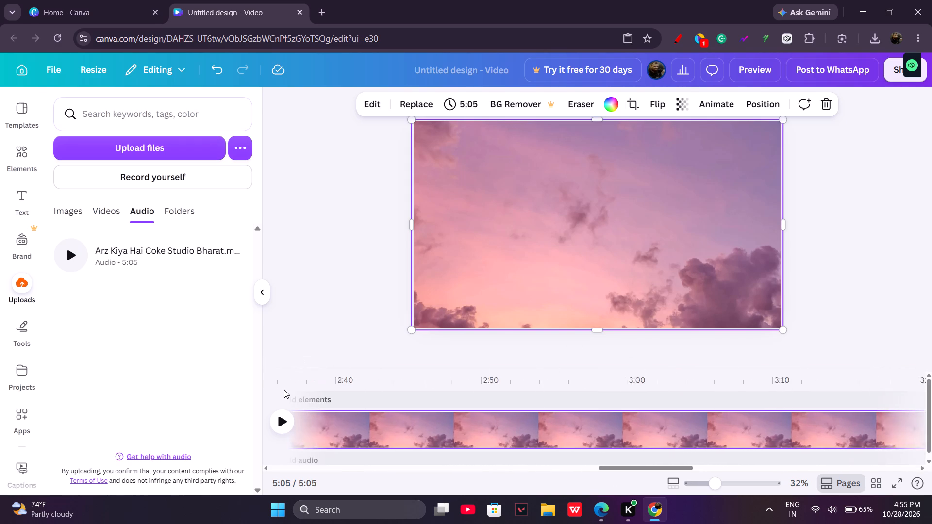
{"action": "scroll", "coordinate": [284, 390], "scroll_direction": "right", "scroll_amount": 7}
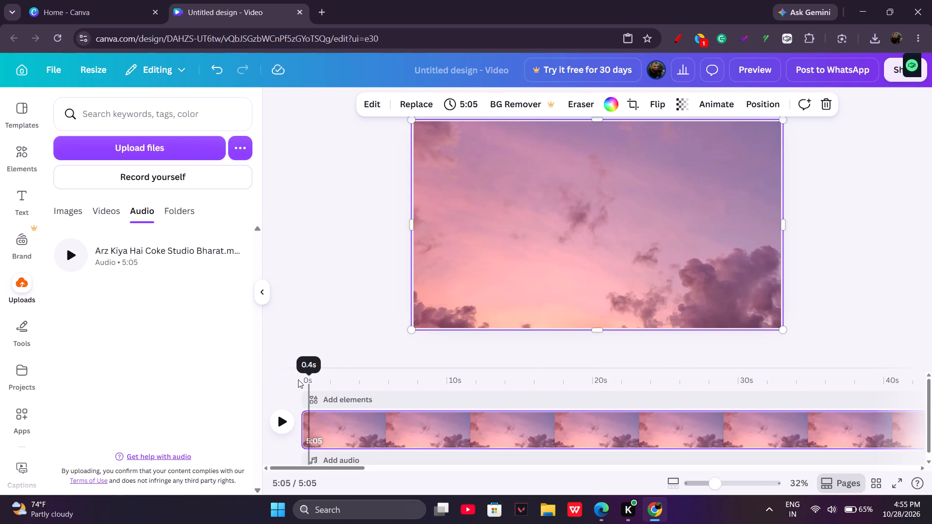
{"action": "left_click", "coordinate": [296, 379]}
{"action": "left_click", "coordinate": [296, 379]}
{"action": "left_click", "coordinate": [297, 387]}
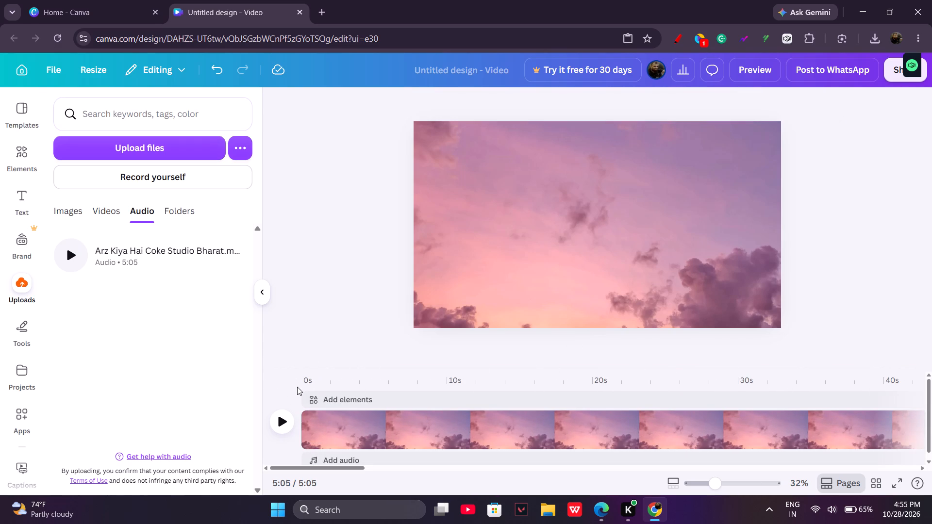
{"action": "left_click", "coordinate": [305, 389]}
{"action": "left_click_drag", "start_coordinate": [305, 389], "coordinate": [297, 387]}
{"action": "double_click", "coordinate": [297, 387]}
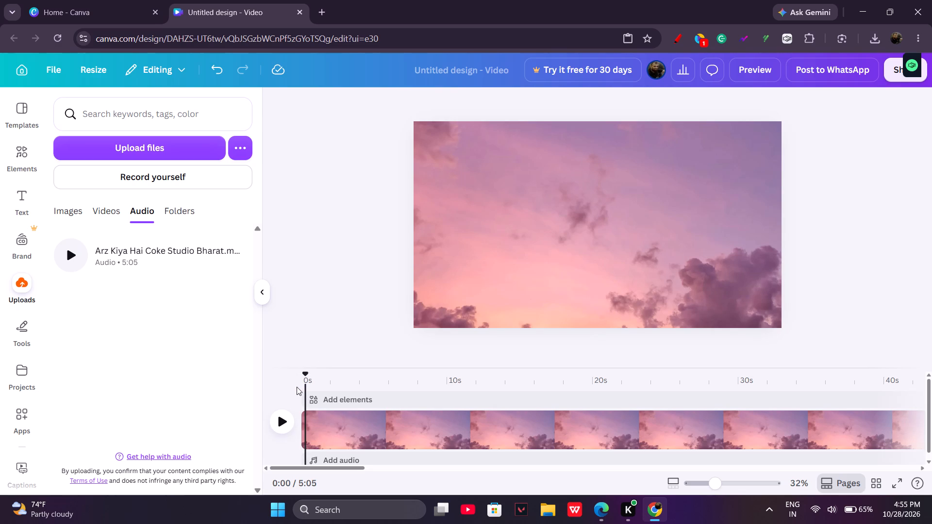
{"action": "left_click_drag", "start_coordinate": [306, 375], "coordinate": [289, 371]}
{"action": "key", "text": "space"}
{"action": "scroll", "coordinate": [277, 407], "scroll_direction": "down", "scroll_amount": 1}
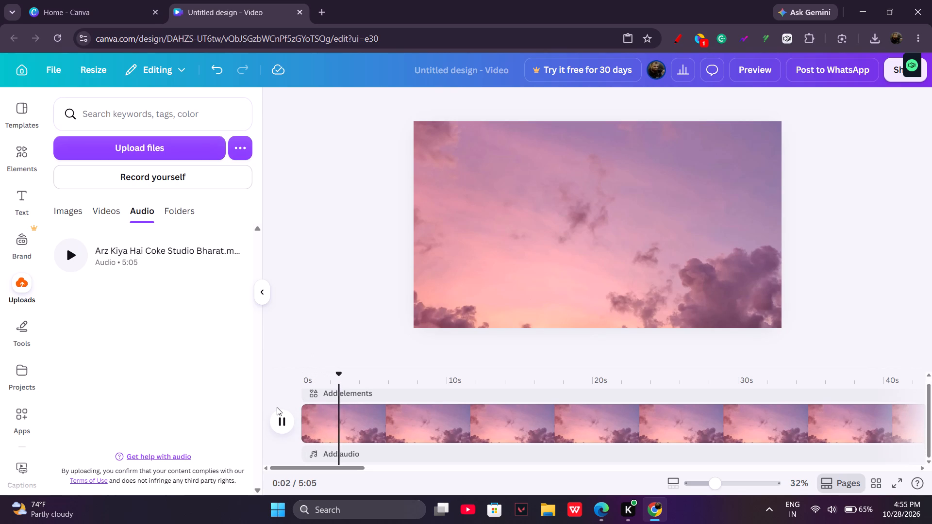
{"action": "scroll", "coordinate": [277, 407], "scroll_direction": "down", "scroll_amount": 1}
Add the uploaded "Arz Kiya Hai Coke Studio Bharat" audio to the timeline's audio track, starting at 0:00 and running alongside the sky clip.
{"action": "left_click", "coordinate": [238, 245]}
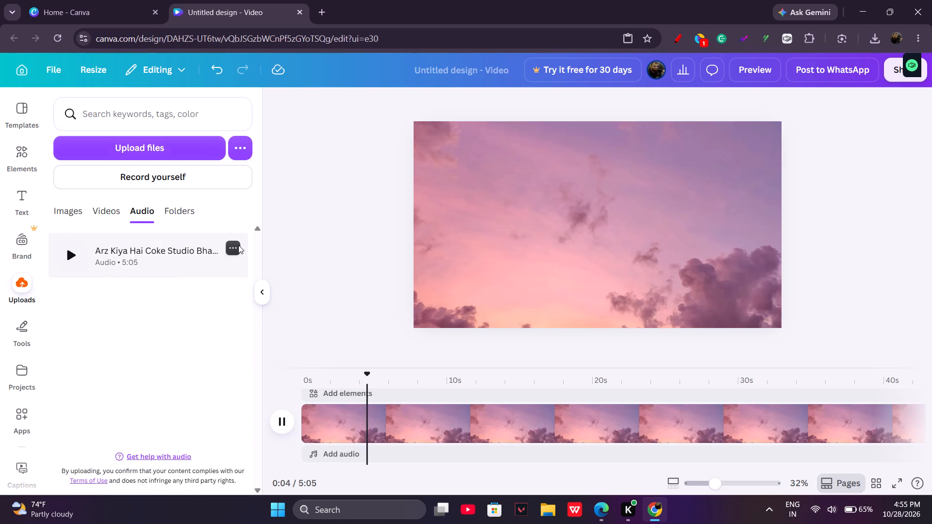
{"action": "left_click", "coordinate": [200, 344]}
{"action": "left_click_drag", "start_coordinate": [128, 262], "coordinate": [341, 452]}
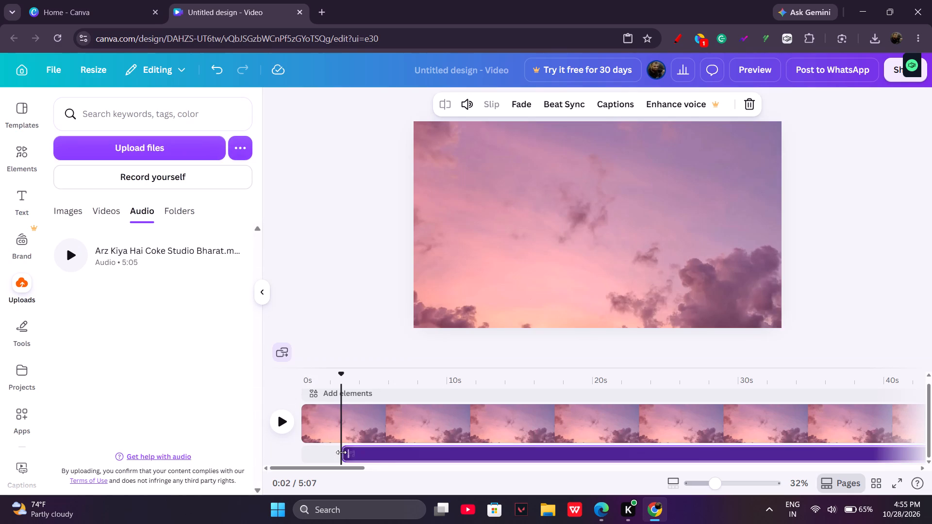
{"action": "left_click", "coordinate": [350, 453]}
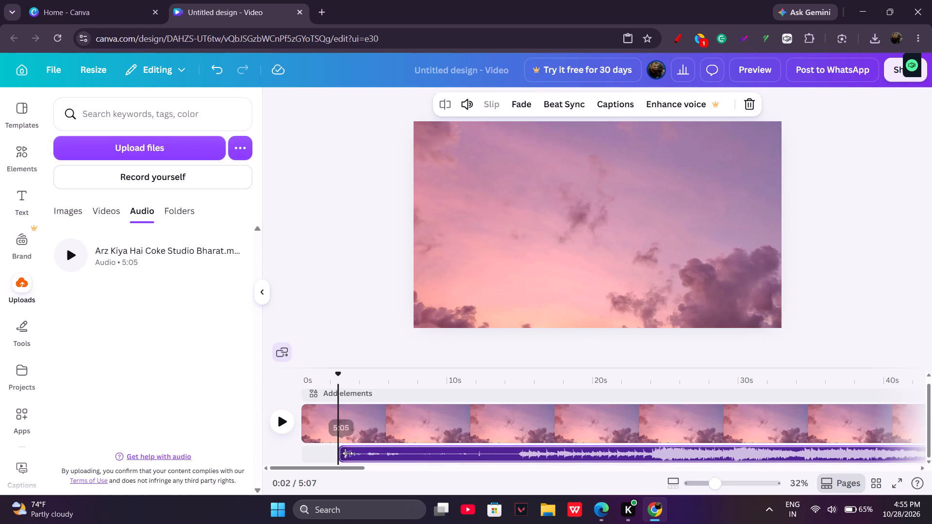
{"action": "left_click_drag", "start_coordinate": [409, 452], "coordinate": [389, 452]}
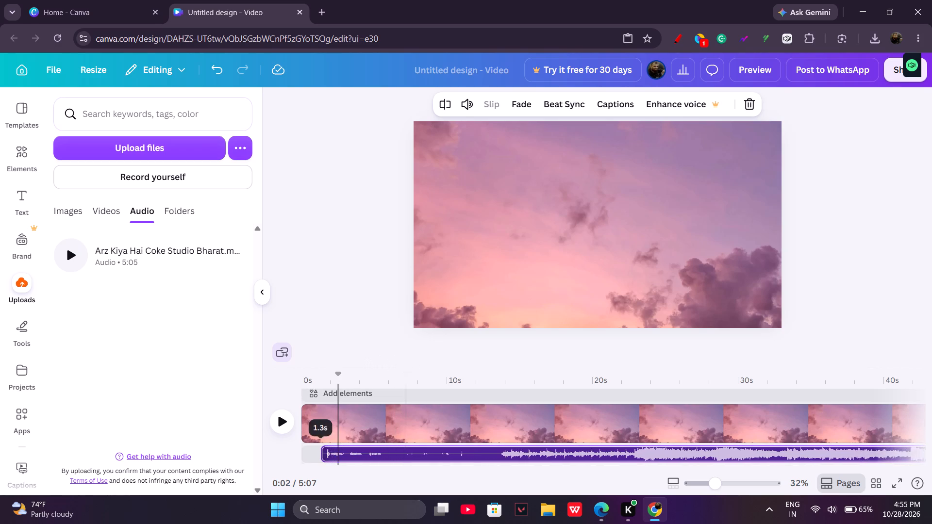
{"action": "left_click_drag", "start_coordinate": [389, 452], "coordinate": [367, 452]}
{"action": "scroll", "coordinate": [392, 452], "scroll_direction": "left", "scroll_amount": 7}
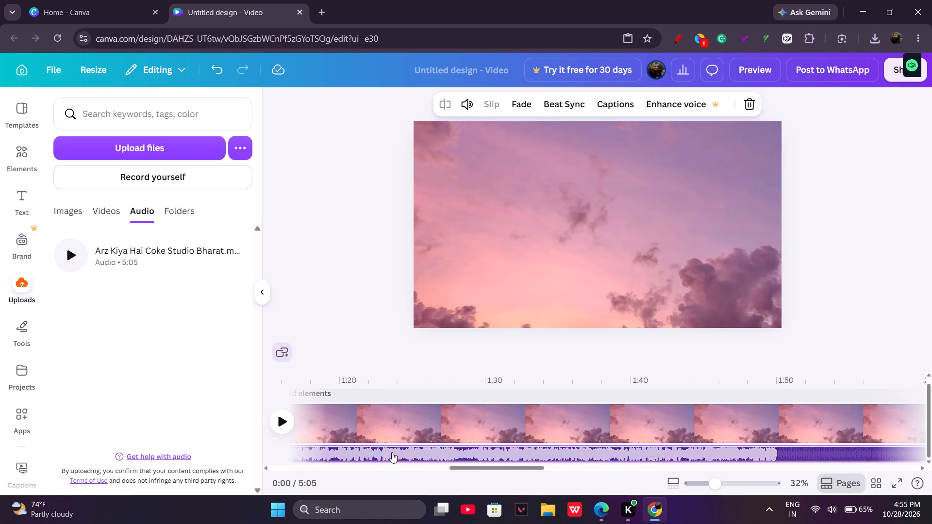
{"action": "scroll", "coordinate": [392, 452], "scroll_direction": "left", "scroll_amount": 8}
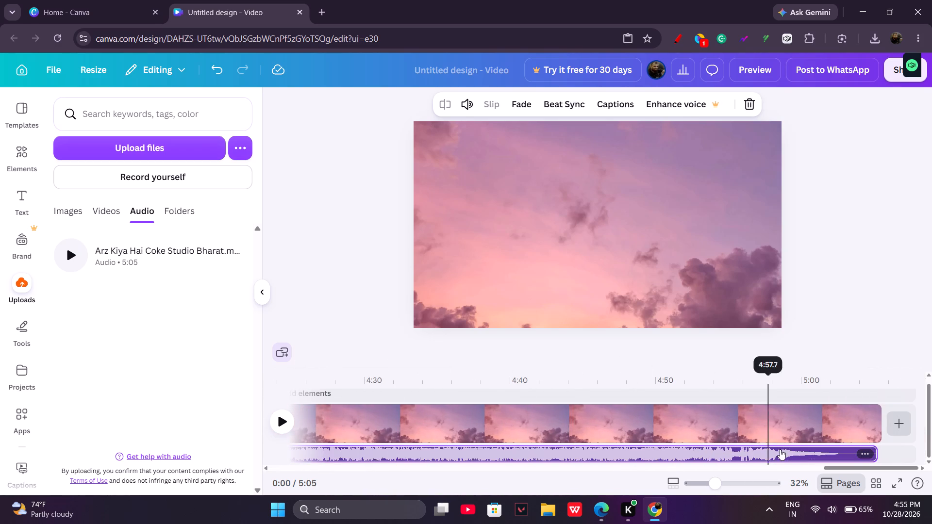
{"action": "left_click", "coordinate": [881, 438]}
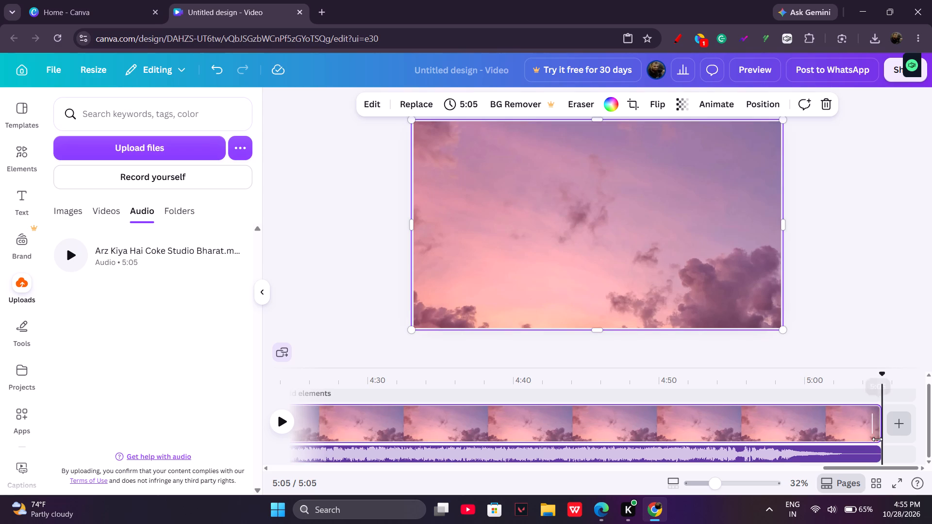
Play the video with its audio from 0:00 to listen to the song's opening, stopping at about 0:13.
{"action": "scroll", "coordinate": [726, 431], "scroll_direction": "right", "scroll_amount": 17}
{"action": "scroll", "coordinate": [726, 431], "scroll_direction": "right", "scroll_amount": 6}
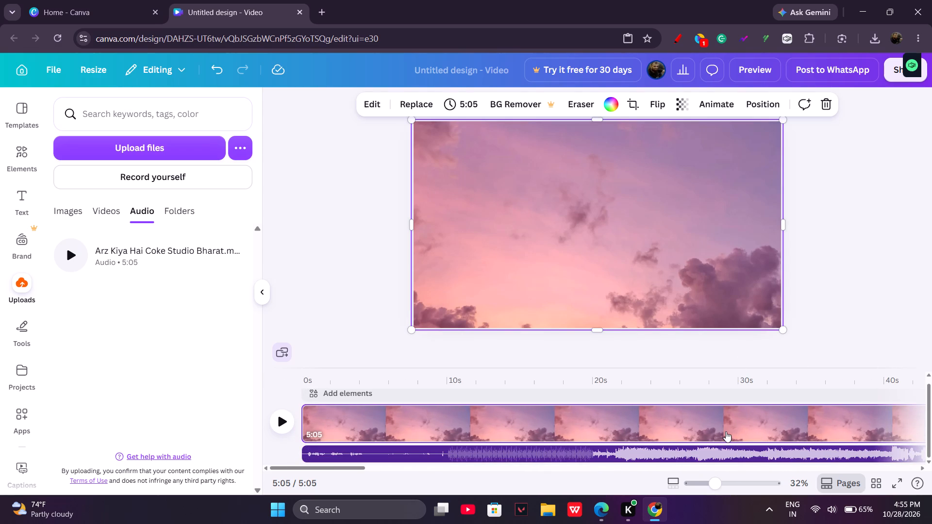
{"action": "left_click", "coordinate": [300, 407]}
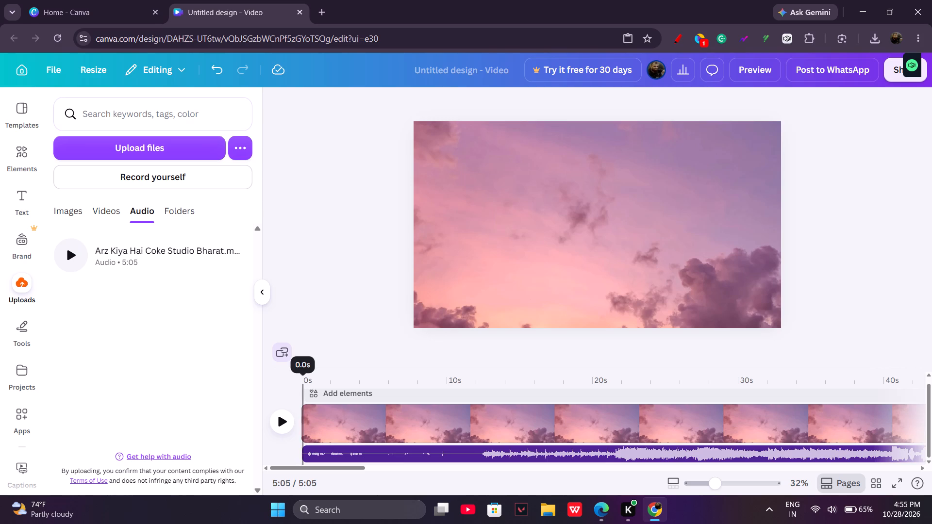
{"action": "left_click", "coordinate": [303, 375]}
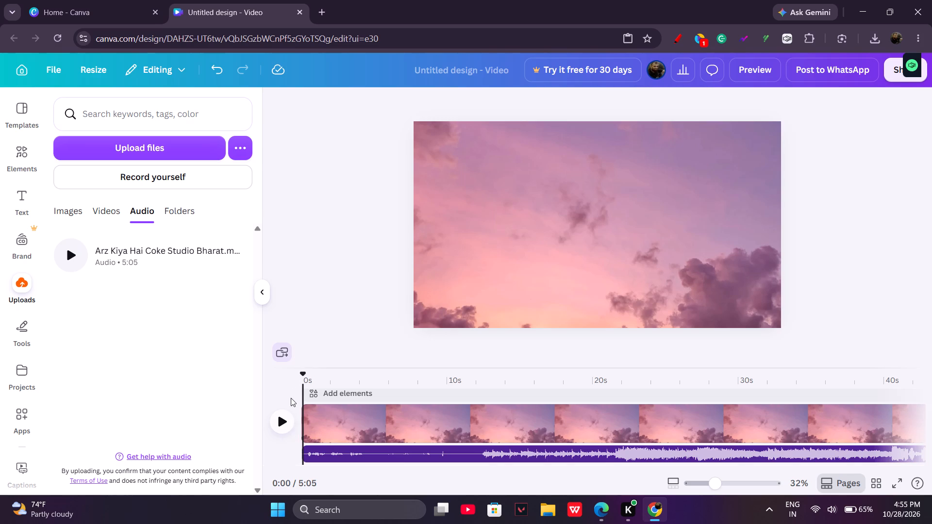
{"action": "left_click_drag", "start_coordinate": [302, 375], "coordinate": [292, 376]}
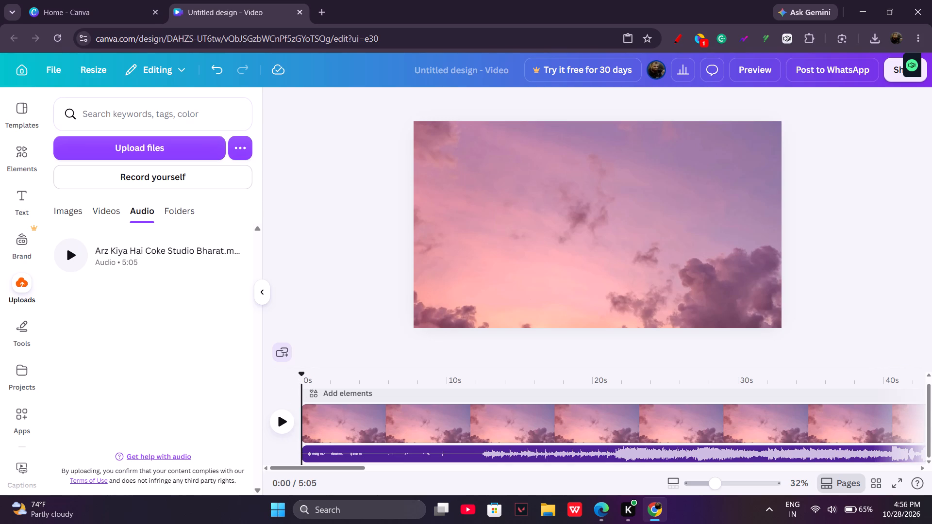
{"action": "left_click", "coordinate": [283, 419]}
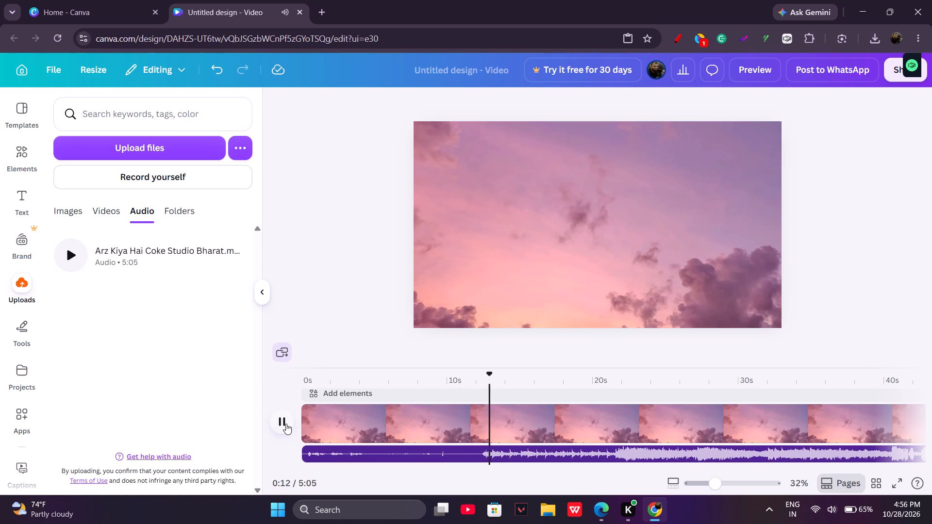
{"action": "left_click", "coordinate": [286, 424]}
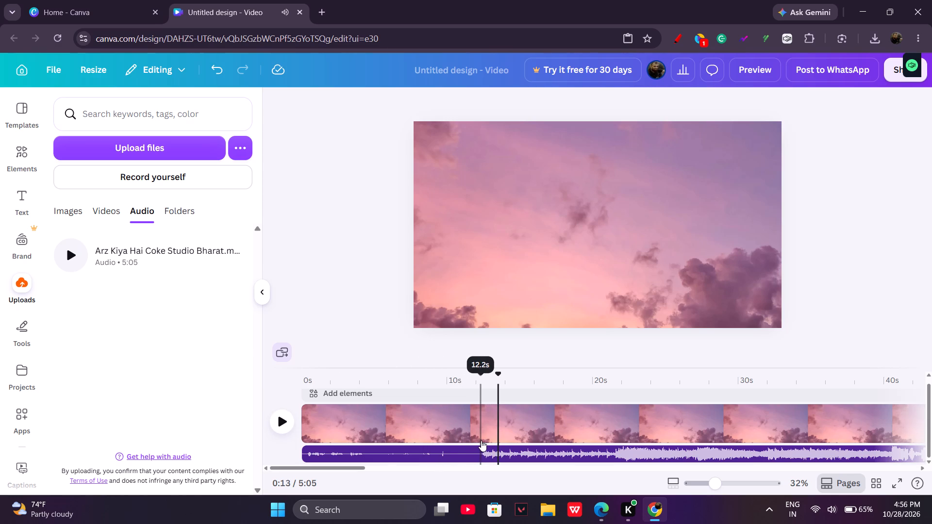
Split the audio track at about 12 seconds and delete the opening section before the split.
{"action": "left_click", "coordinate": [481, 441]}
{"action": "key", "text": "space"}
{"action": "key", "text": "space"}
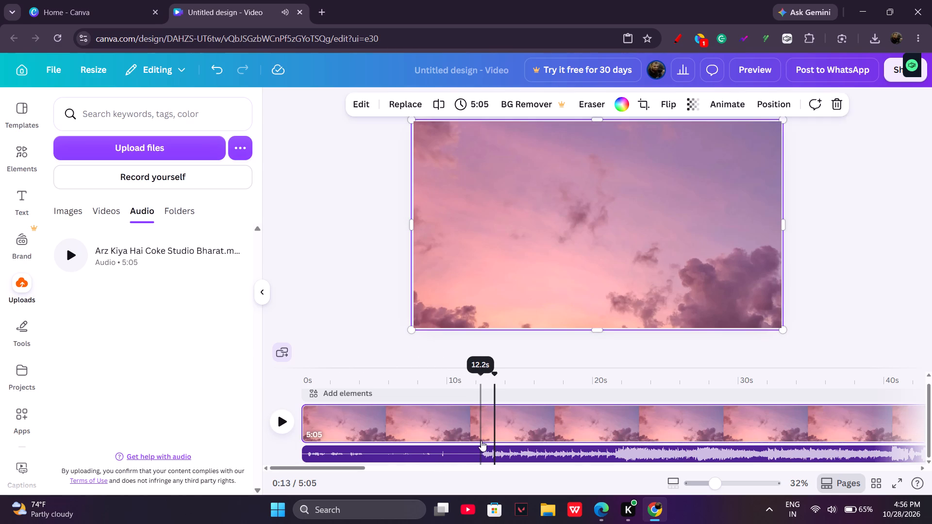
{"action": "left_click", "coordinate": [483, 441]}
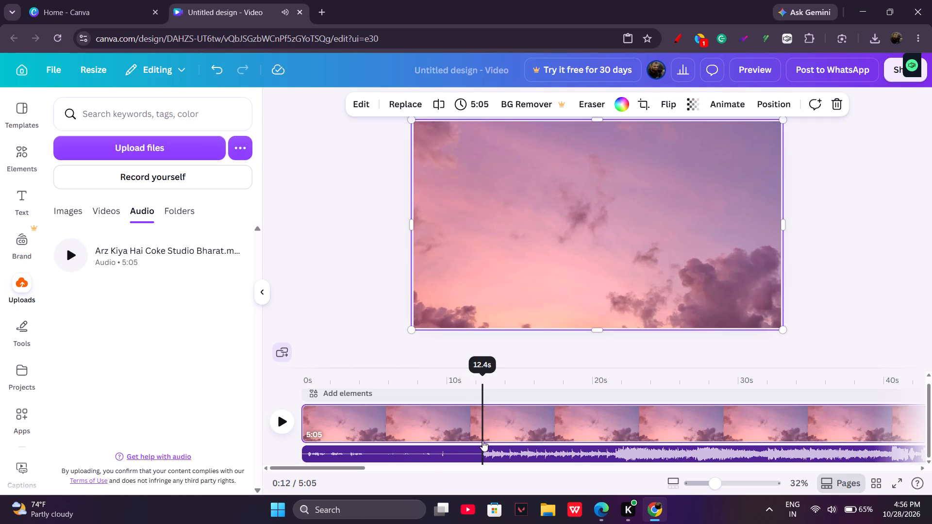
{"action": "left_click", "coordinate": [483, 441]}
{"action": "left_click", "coordinate": [465, 450]}
{"action": "right_click", "coordinate": [465, 450]}
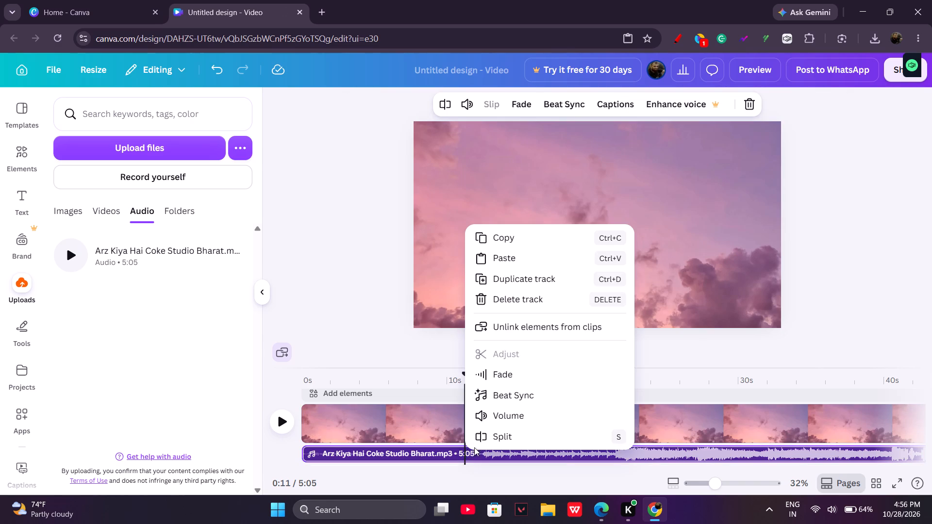
{"action": "left_click", "coordinate": [449, 364]}
{"action": "left_click_drag", "start_coordinate": [464, 379], "coordinate": [466, 380]}
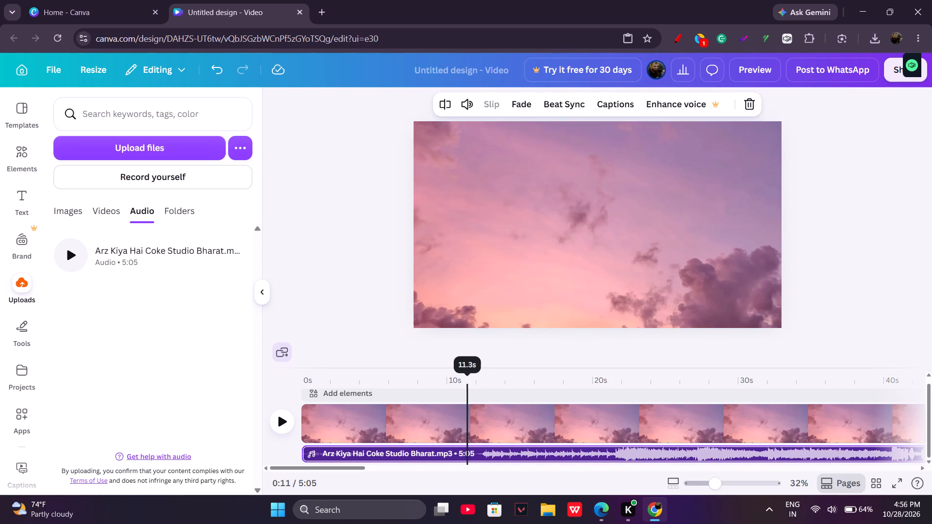
{"action": "left_click_drag", "start_coordinate": [466, 380], "coordinate": [478, 384]}
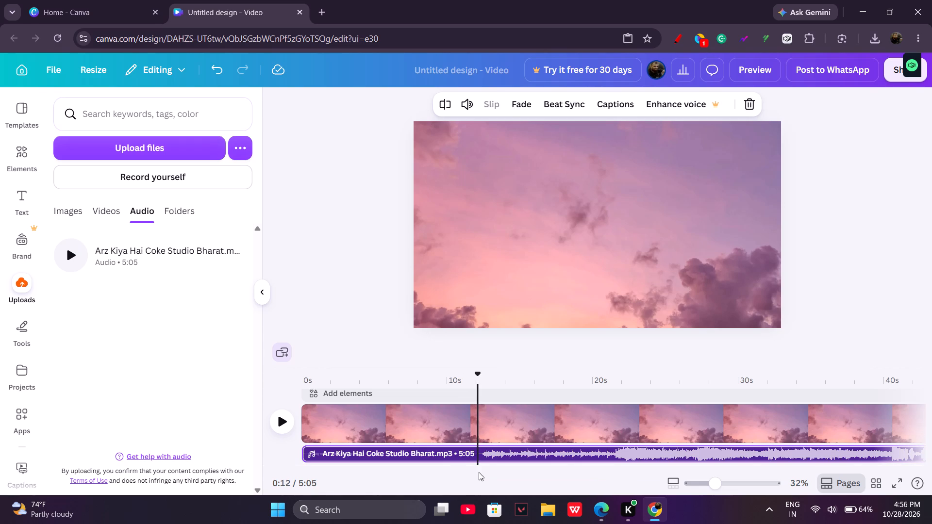
{"action": "right_click", "coordinate": [441, 449]}
{"action": "left_click", "coordinate": [485, 426]}
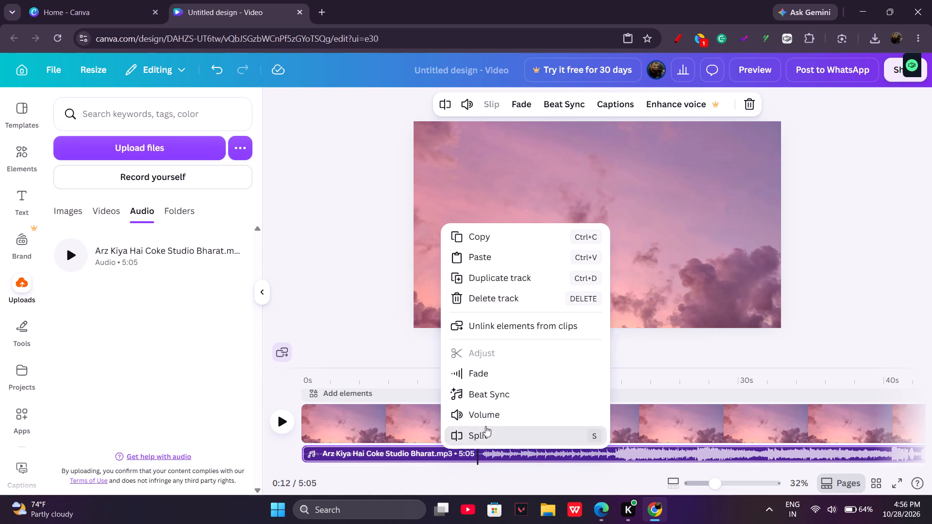
{"action": "left_click", "coordinate": [434, 452]}
{"action": "key", "text": "Delete"}
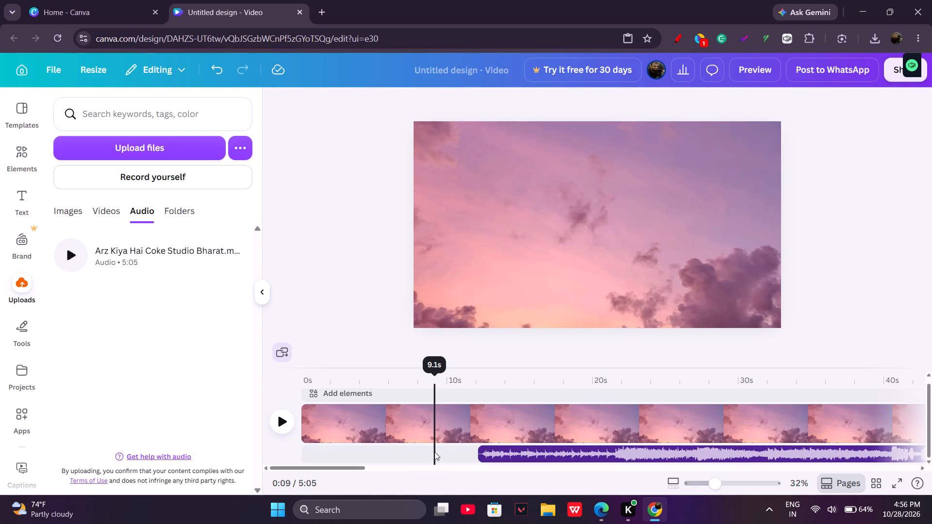
Move the remaining audio so that it starts at 0.0s on the timeline.
{"action": "left_click_drag", "start_coordinate": [502, 452], "coordinate": [316, 464]}
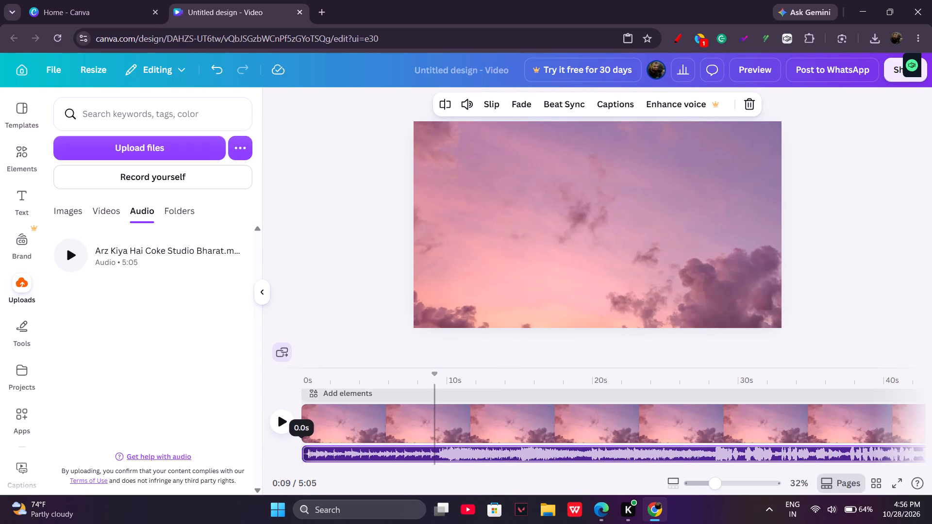
Shorten the sunset sky clip to 4:53 so that it ends together with the trimmed audio.
{"action": "scroll", "coordinate": [514, 432], "scroll_direction": "left", "scroll_amount": 16}
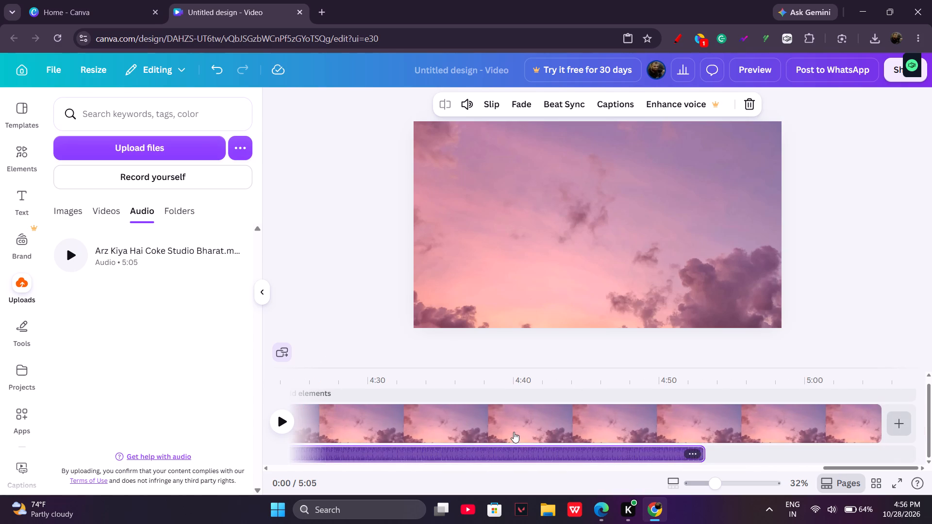
{"action": "scroll", "coordinate": [514, 432], "scroll_direction": "left", "scroll_amount": 1}
{"action": "left_click_drag", "start_coordinate": [878, 420], "coordinate": [785, 429]}
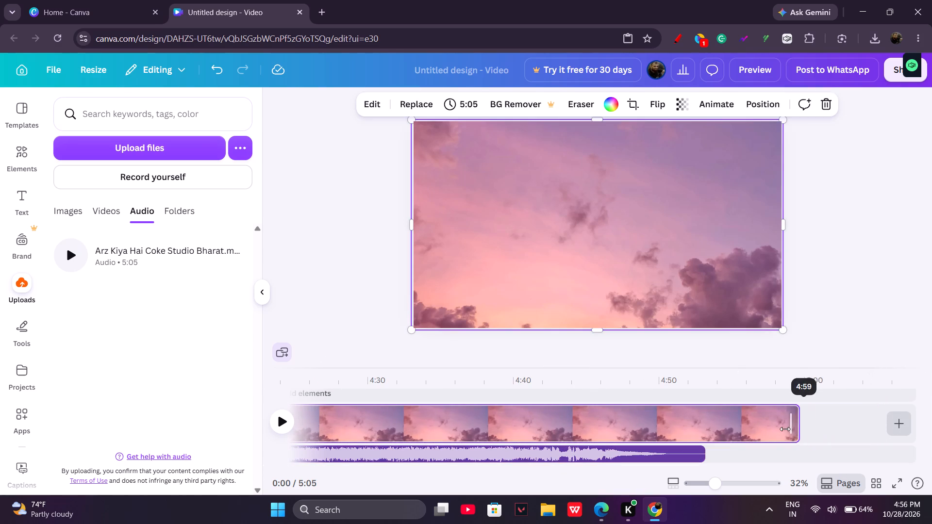
{"action": "left_click_drag", "start_coordinate": [785, 429], "coordinate": [705, 426]}
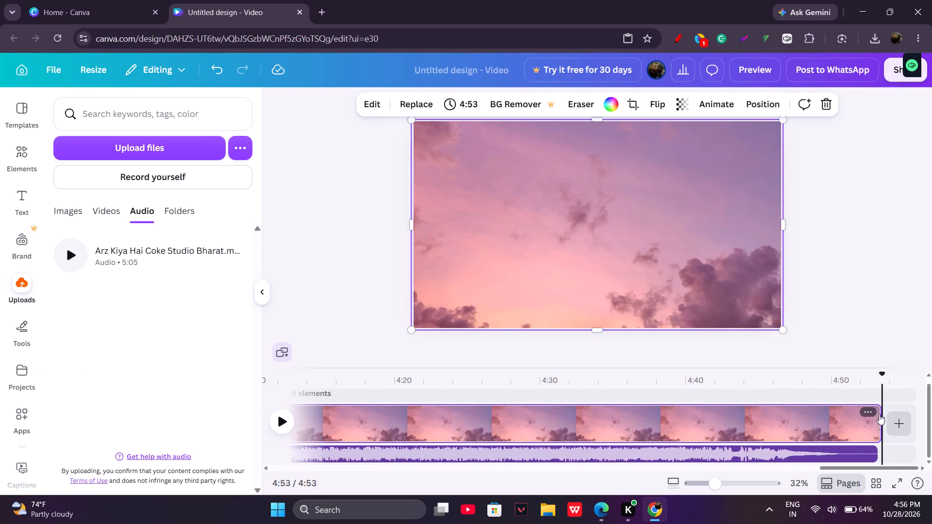
{"action": "left_click_drag", "start_coordinate": [879, 420], "coordinate": [857, 422]}
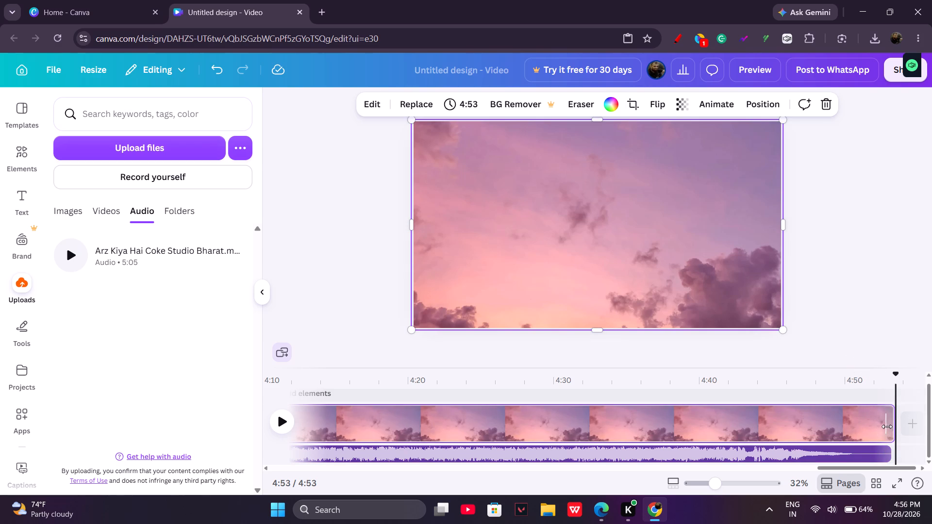
{"action": "left_click_drag", "start_coordinate": [888, 423], "coordinate": [834, 428]}
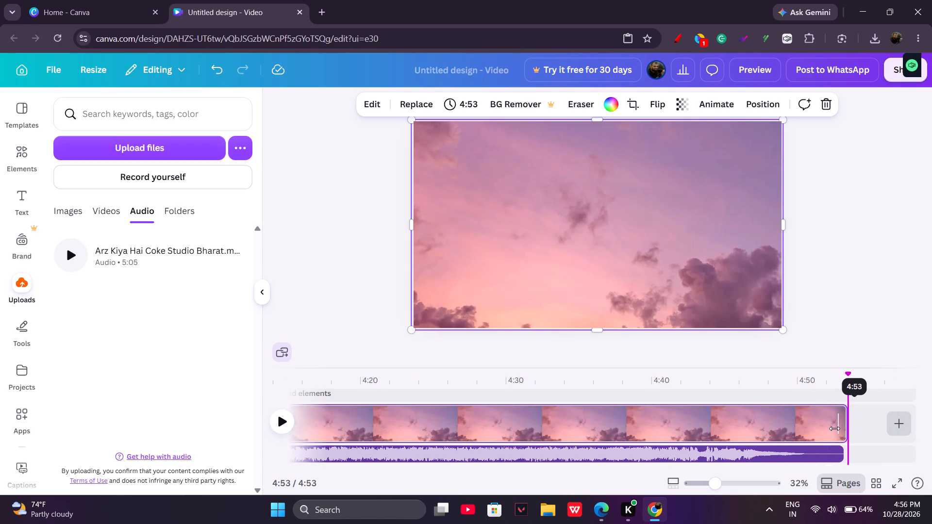
{"action": "left_click_drag", "start_coordinate": [834, 428], "coordinate": [834, 428]}
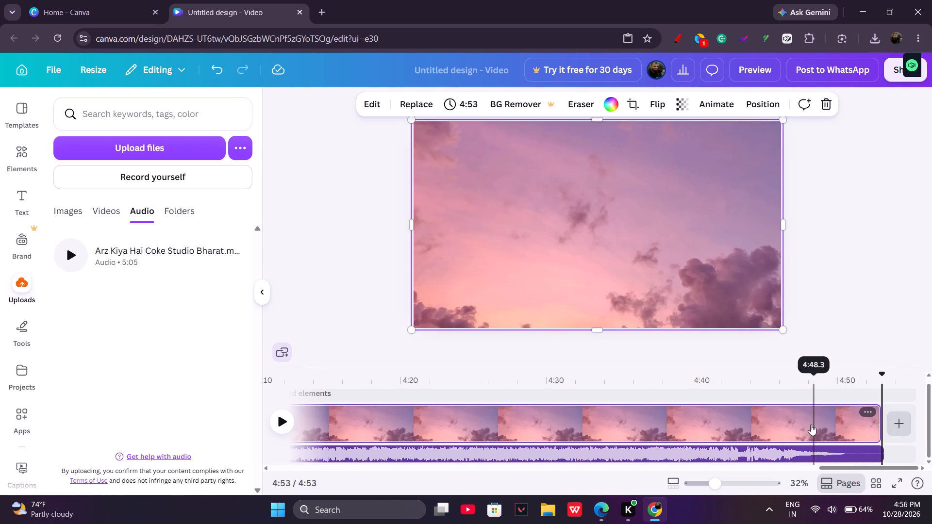
Play the video from 0:00 to listen to the trimmed song, stopping at about 0:28.
{"action": "scroll", "coordinate": [811, 425], "scroll_direction": "right", "scroll_amount": 20}
{"action": "scroll", "coordinate": [811, 425], "scroll_direction": "right", "scroll_amount": 5}
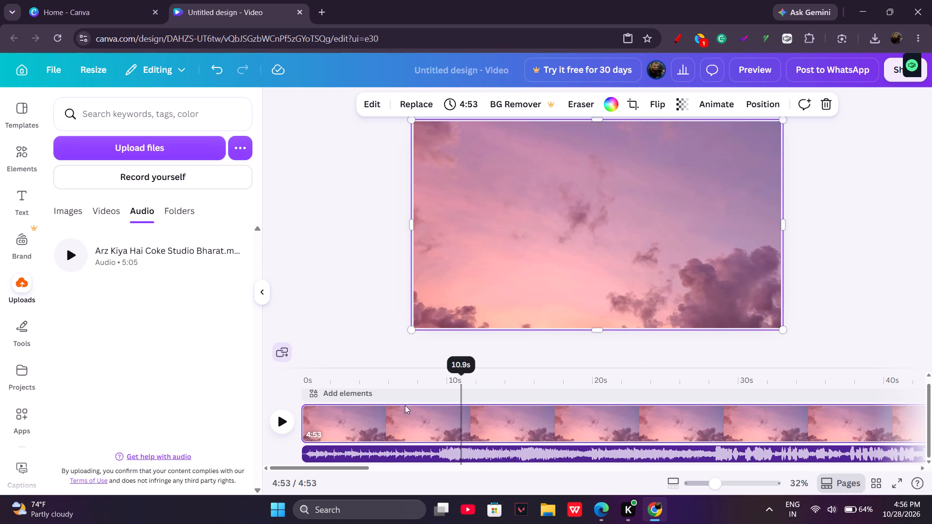
{"action": "left_click", "coordinate": [297, 391]}
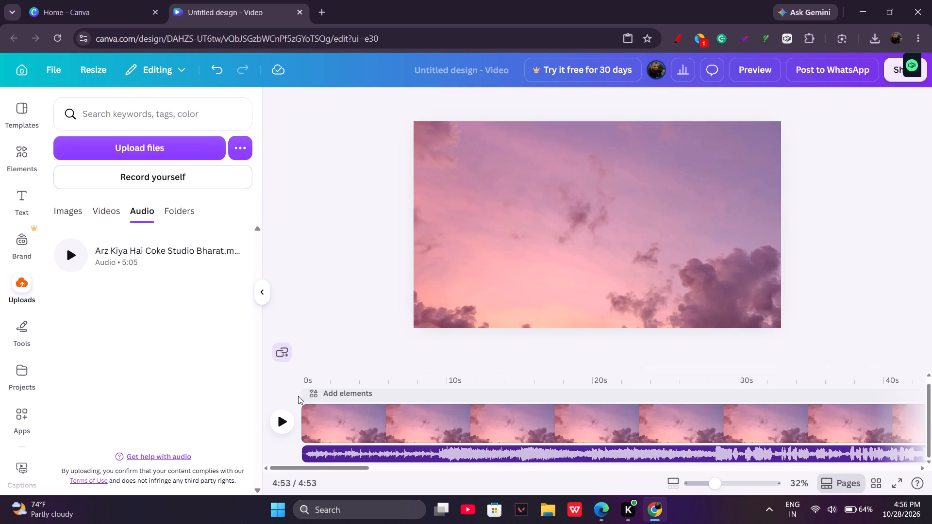
{"action": "left_click", "coordinate": [300, 395]}
{"action": "left_click", "coordinate": [304, 390]}
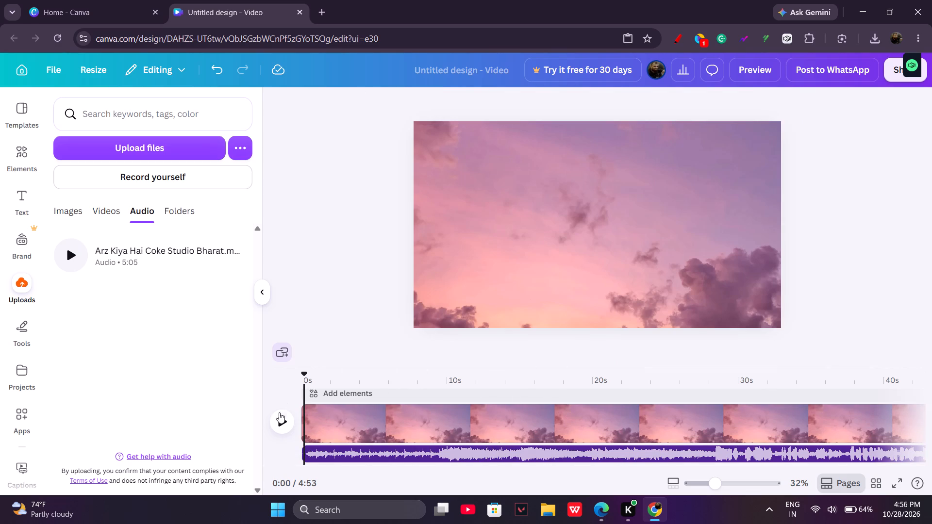
{"action": "left_click_drag", "start_coordinate": [304, 375], "coordinate": [285, 377]}
{"action": "key", "text": "space"}
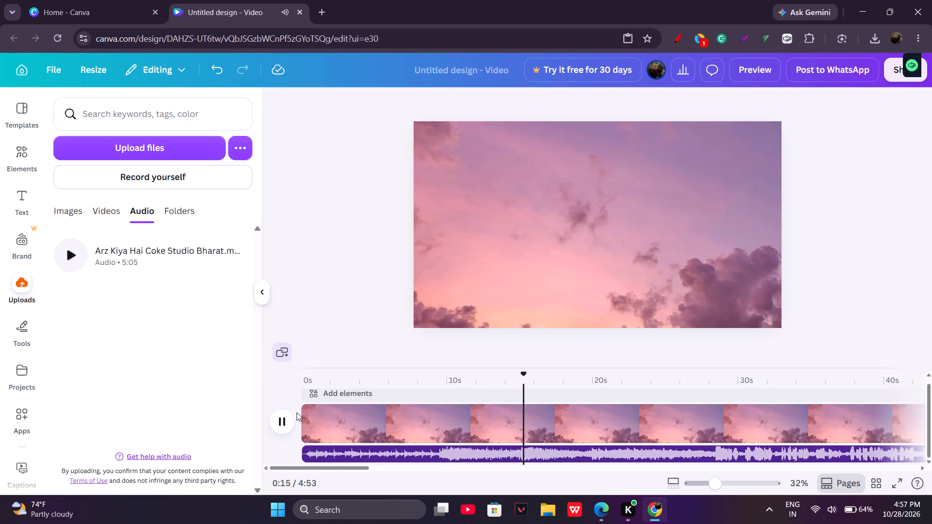
{"action": "scroll", "coordinate": [310, 400], "scroll_direction": "down", "scroll_amount": 1}
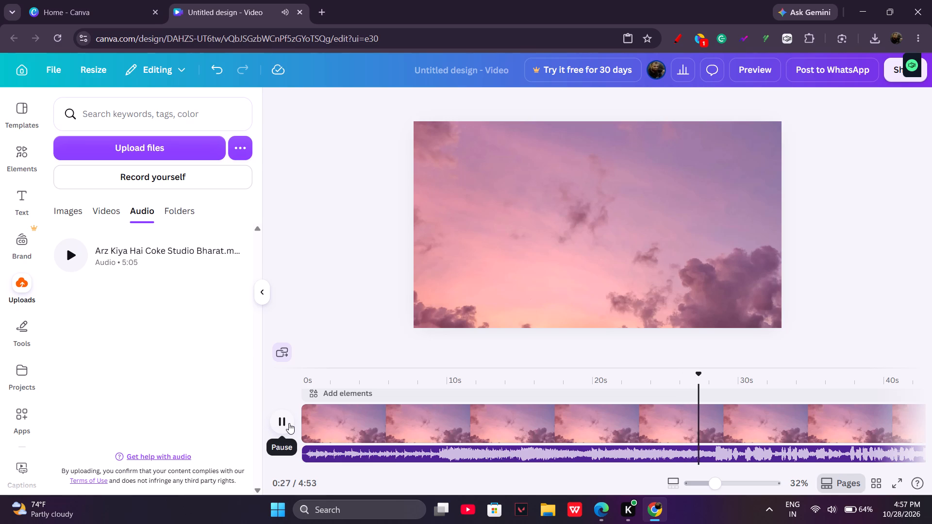
{"action": "left_click", "coordinate": [289, 423]}
{"action": "double_click", "coordinate": [289, 423]}
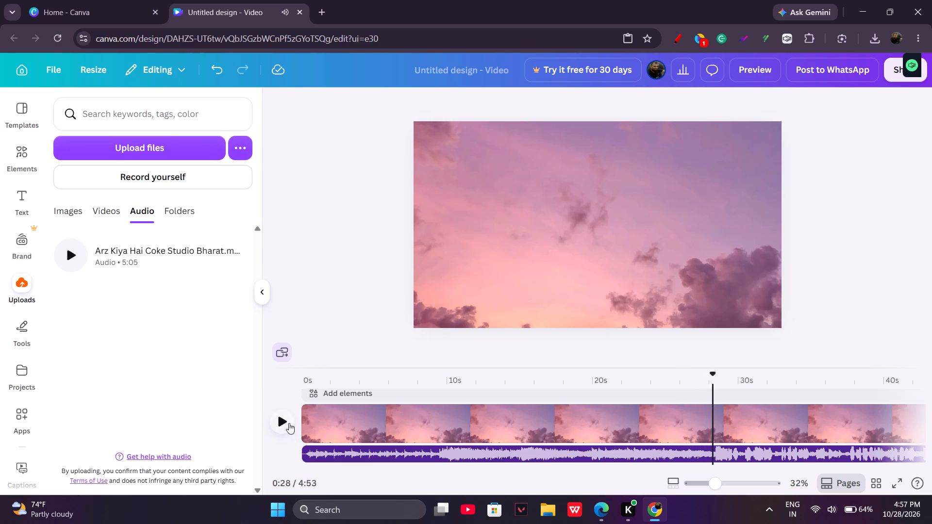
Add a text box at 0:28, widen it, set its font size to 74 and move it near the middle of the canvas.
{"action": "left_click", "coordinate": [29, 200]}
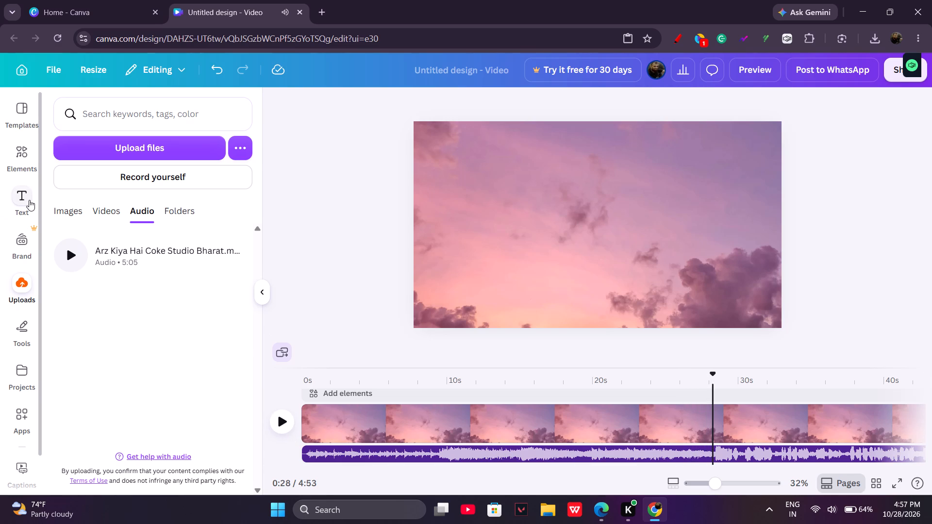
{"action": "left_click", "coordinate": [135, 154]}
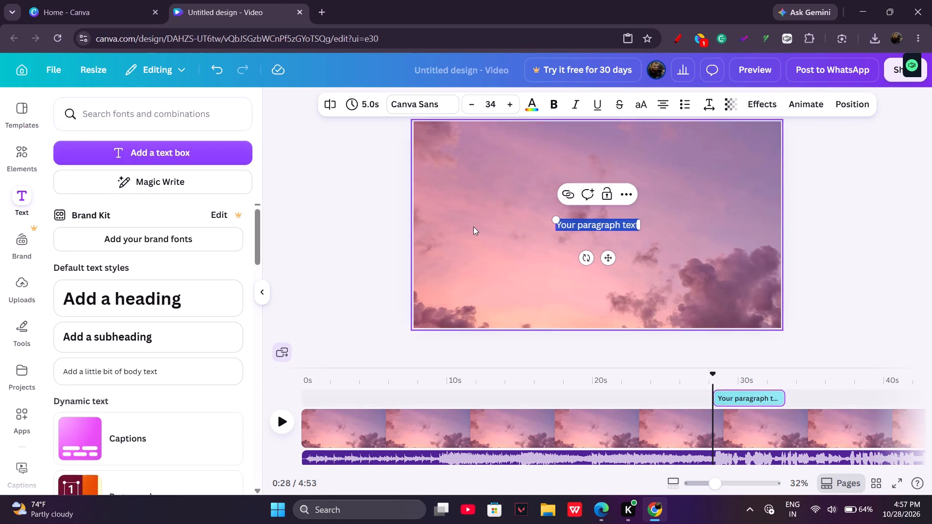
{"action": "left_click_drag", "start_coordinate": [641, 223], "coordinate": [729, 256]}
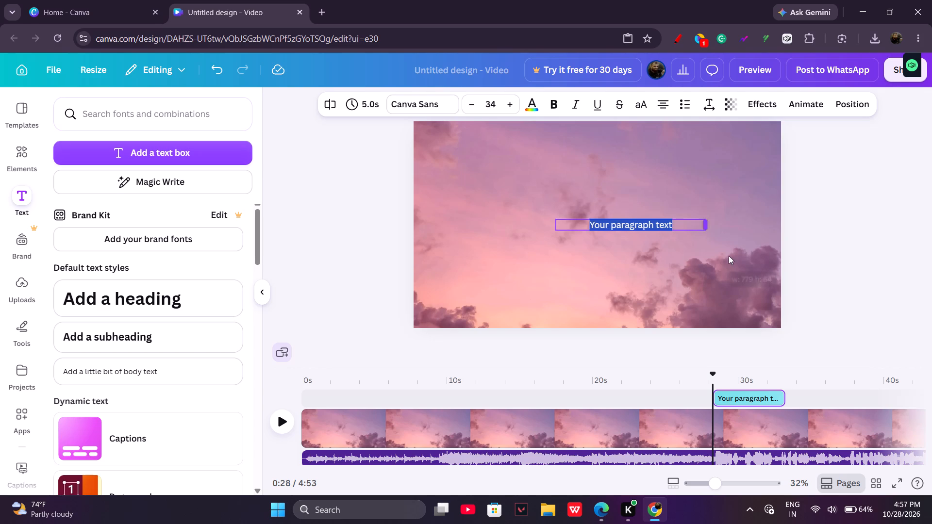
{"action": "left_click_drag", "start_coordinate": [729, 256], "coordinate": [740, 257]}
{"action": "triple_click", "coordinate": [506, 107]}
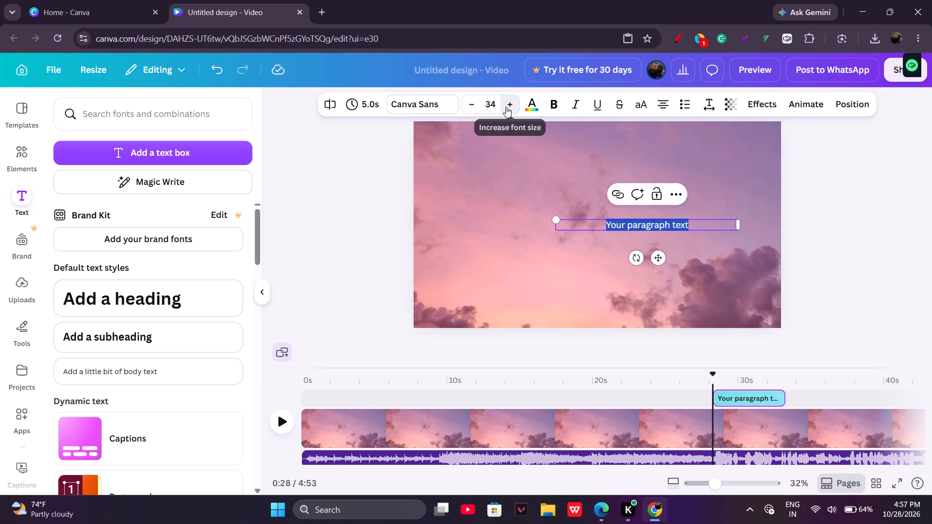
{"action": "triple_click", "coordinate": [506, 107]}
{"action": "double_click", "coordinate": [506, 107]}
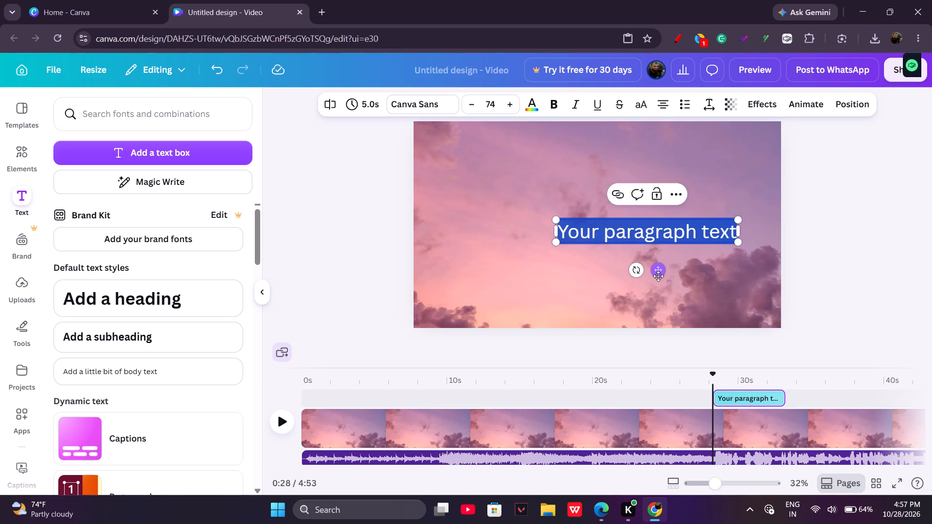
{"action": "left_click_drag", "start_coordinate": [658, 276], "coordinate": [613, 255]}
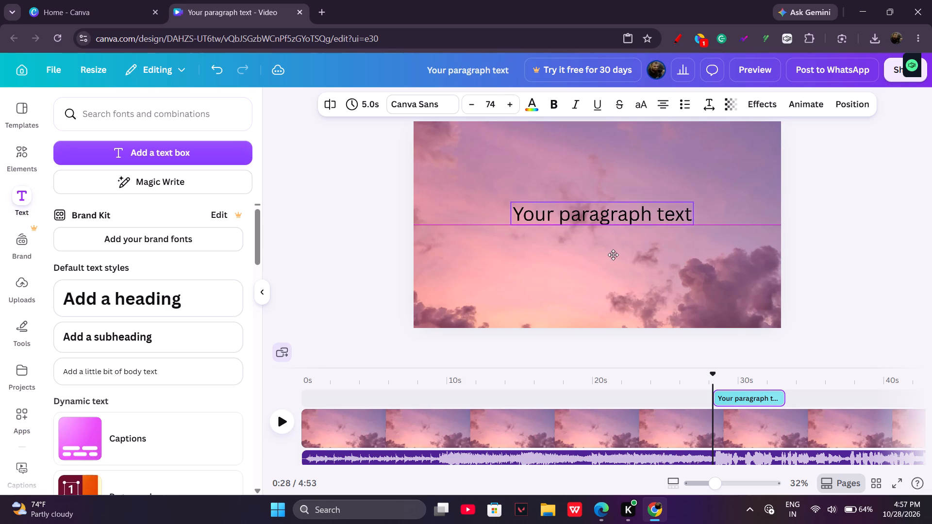
Browse the font combinations for a decorative style for the song text.
{"action": "scroll", "coordinate": [204, 357], "scroll_direction": "down", "scroll_amount": 1}
{"action": "scroll", "coordinate": [218, 422], "scroll_direction": "down", "scroll_amount": 1}
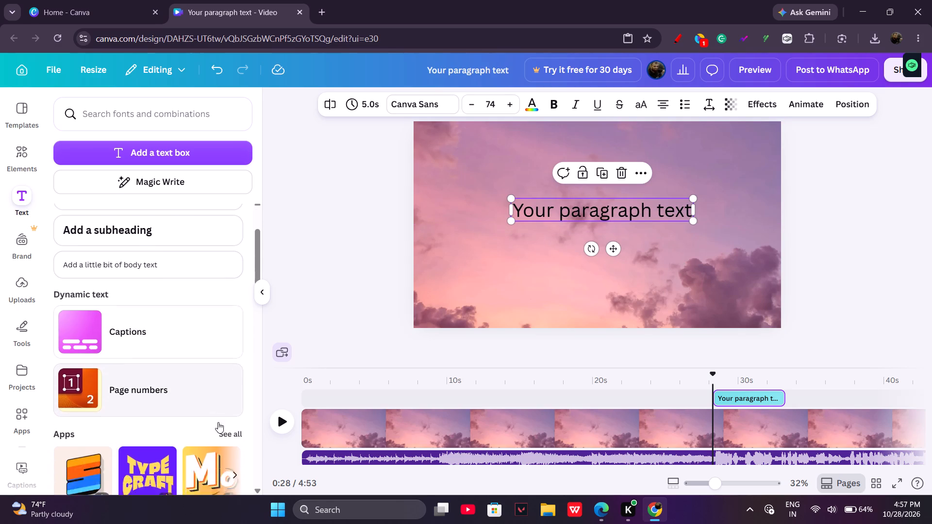
{"action": "scroll", "coordinate": [218, 422], "scroll_direction": "down", "scroll_amount": 5}
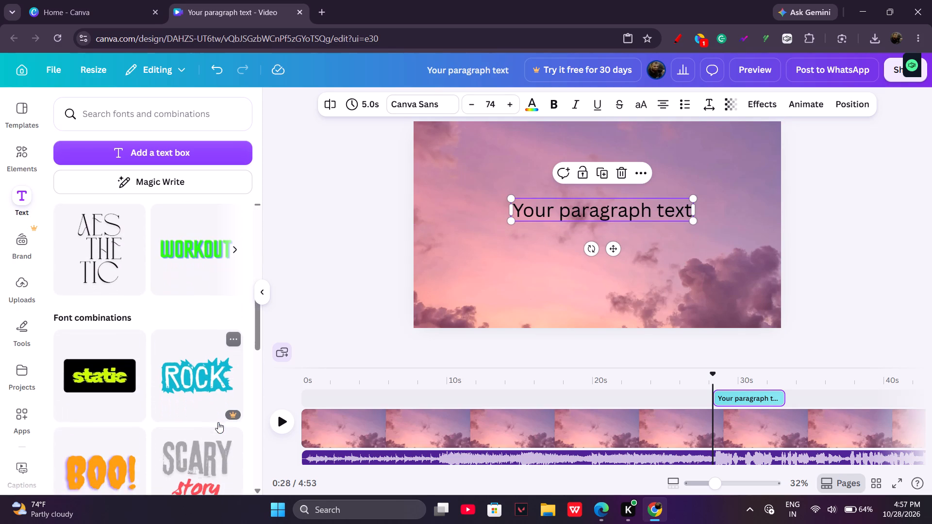
{"action": "scroll", "coordinate": [197, 398], "scroll_direction": "down", "scroll_amount": 3}
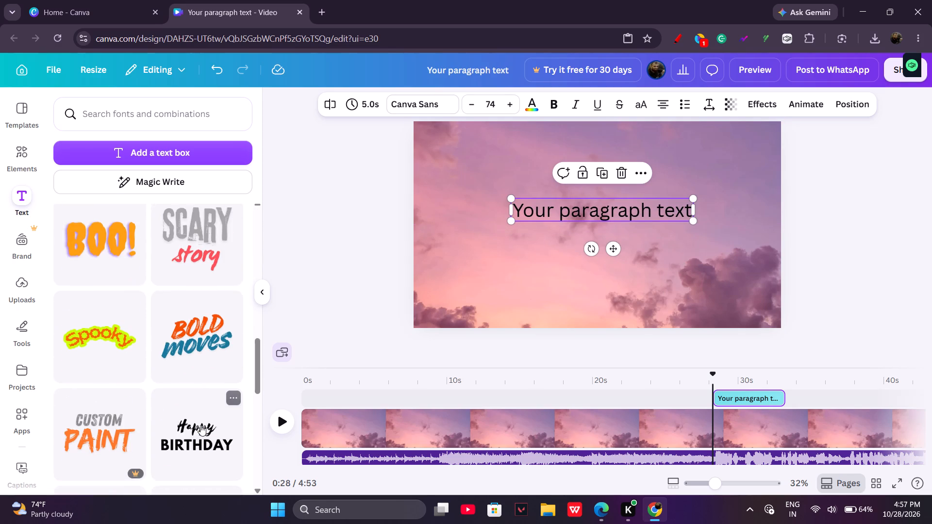
{"action": "scroll", "coordinate": [200, 425], "scroll_direction": "down", "scroll_amount": 6}
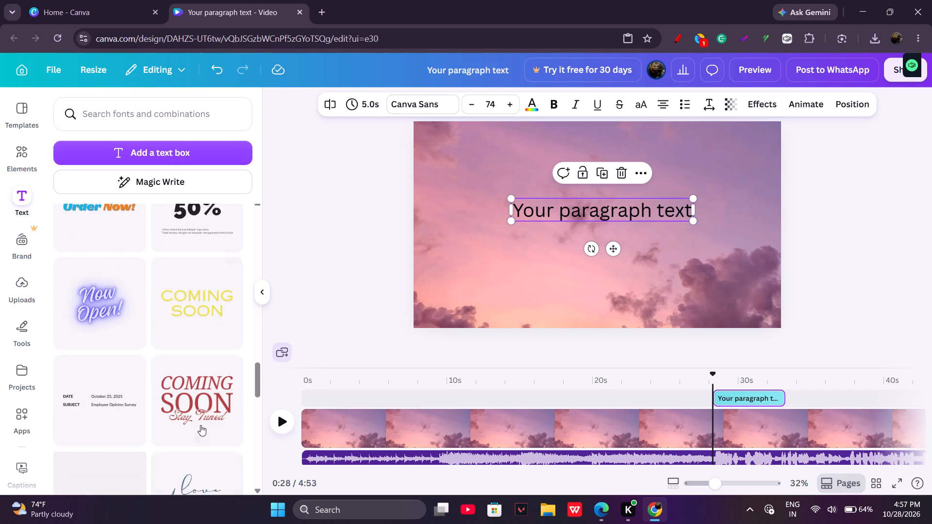
{"action": "scroll", "coordinate": [200, 425], "scroll_direction": "down", "scroll_amount": 6}
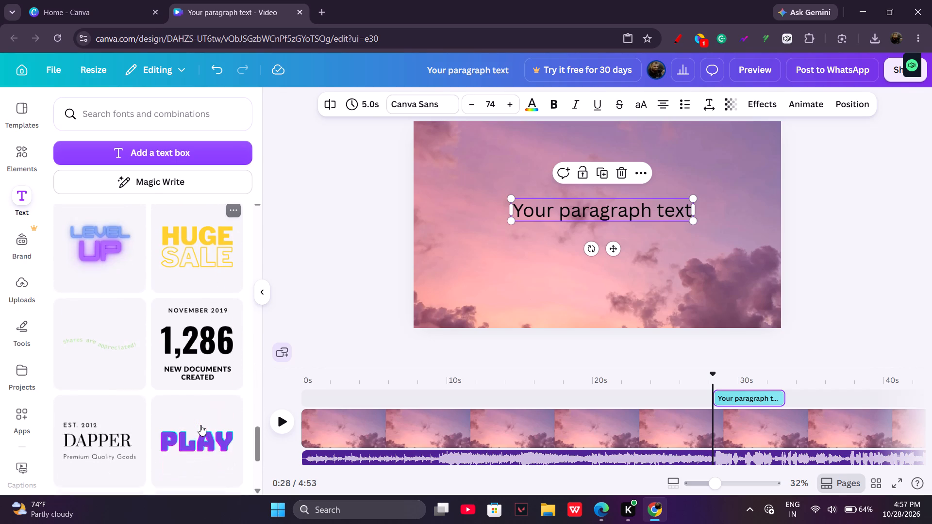
{"action": "scroll", "coordinate": [200, 425], "scroll_direction": "down", "scroll_amount": 6}
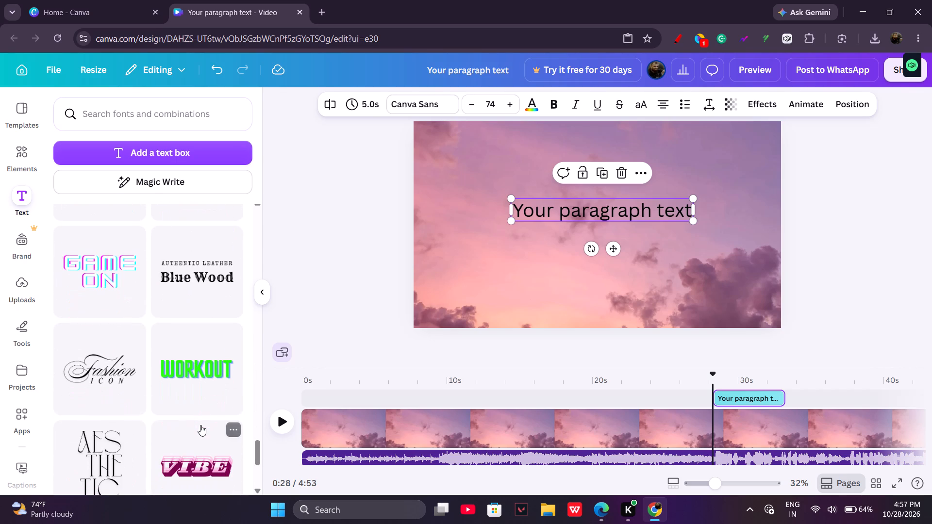
{"action": "scroll", "coordinate": [134, 413], "scroll_direction": "down", "scroll_amount": 1}
{"action": "scroll", "coordinate": [134, 413], "scroll_direction": "up", "scroll_amount": 1}
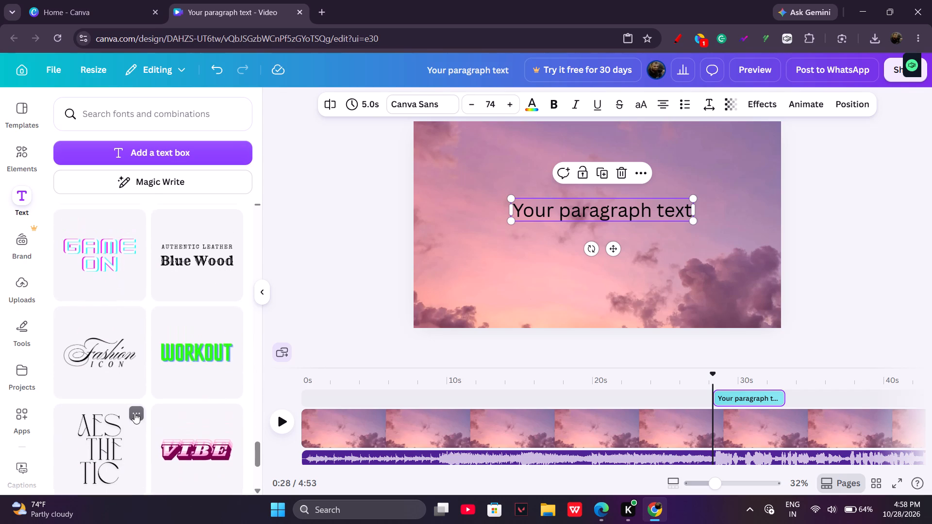
{"action": "scroll", "coordinate": [134, 413], "scroll_direction": "down", "scroll_amount": 6}
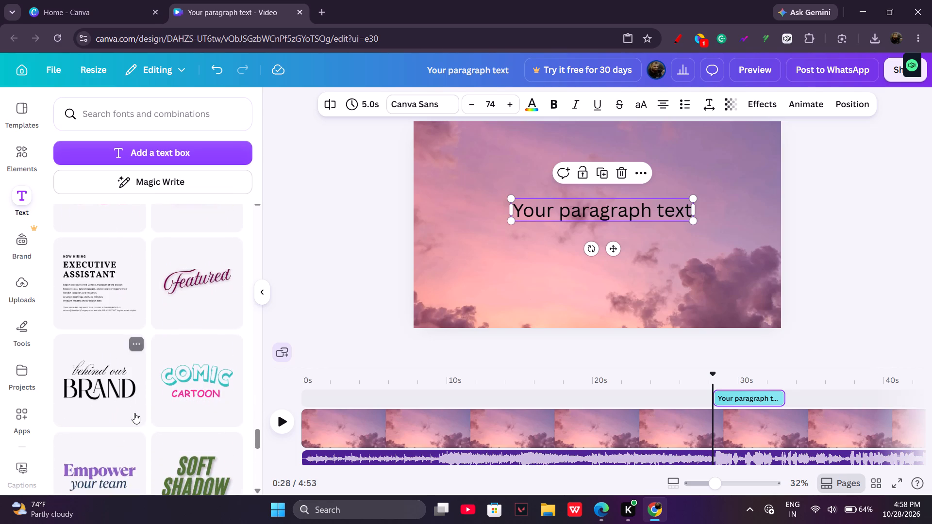
{"action": "scroll", "coordinate": [134, 413], "scroll_direction": "down", "scroll_amount": 5}
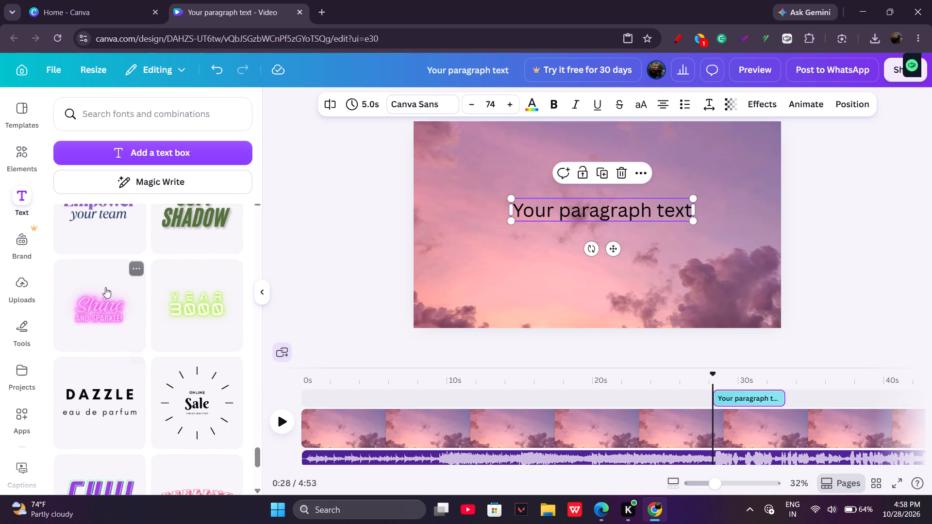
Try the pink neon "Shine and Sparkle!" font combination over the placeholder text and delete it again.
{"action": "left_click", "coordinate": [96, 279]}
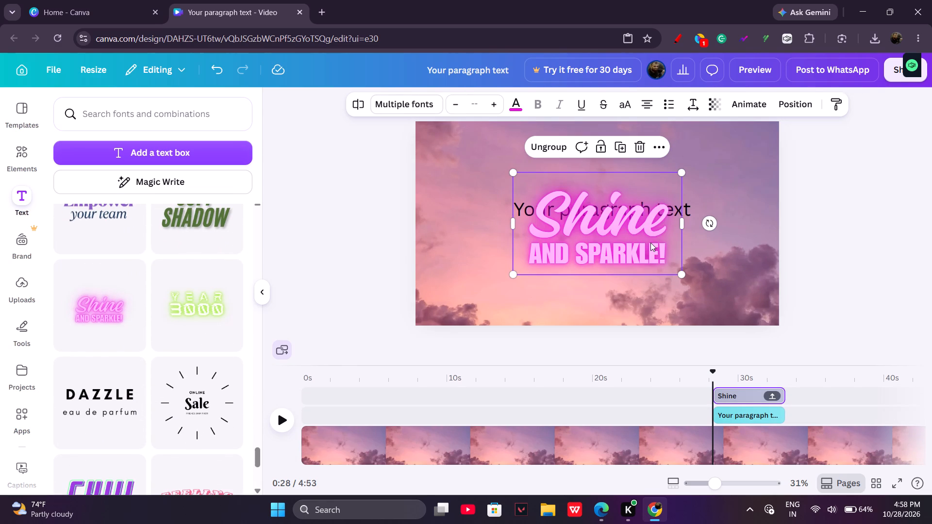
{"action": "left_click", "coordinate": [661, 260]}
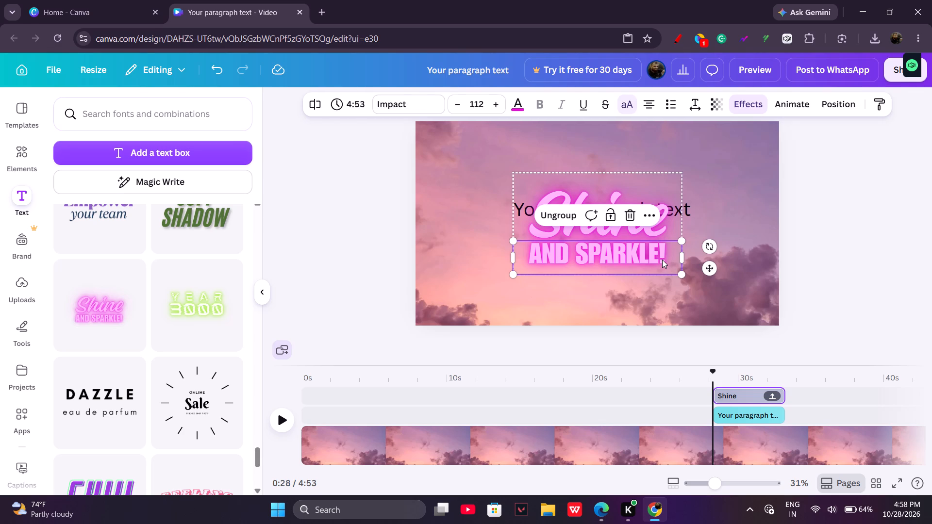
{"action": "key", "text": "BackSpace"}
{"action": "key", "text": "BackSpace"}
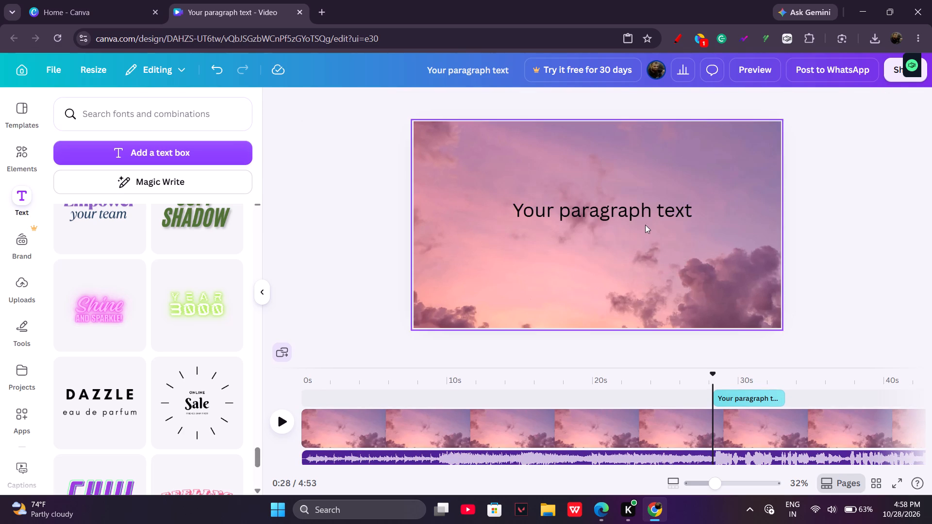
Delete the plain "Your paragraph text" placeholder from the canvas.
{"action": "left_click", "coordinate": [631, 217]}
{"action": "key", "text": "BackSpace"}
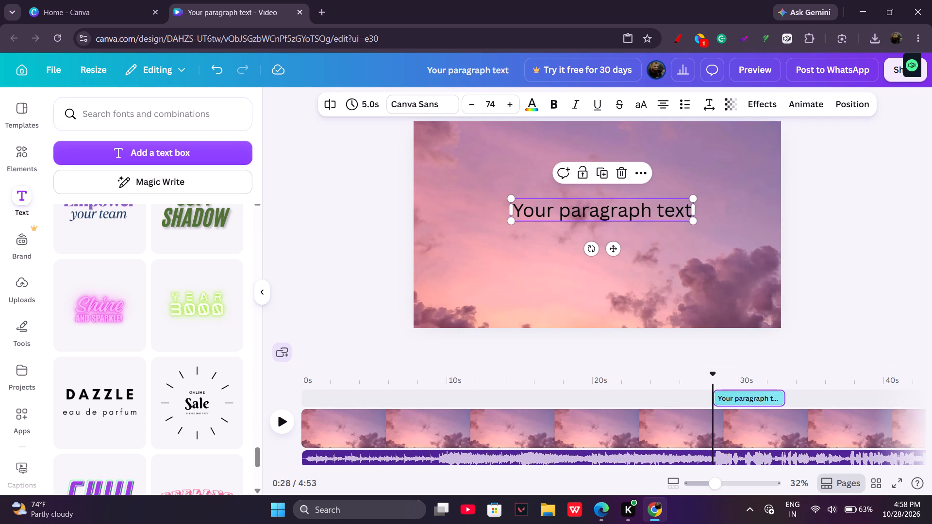
Add the pink neon "Shine and Sparkle!" font combination to the video at 0:28.
{"action": "left_click", "coordinate": [122, 318]}
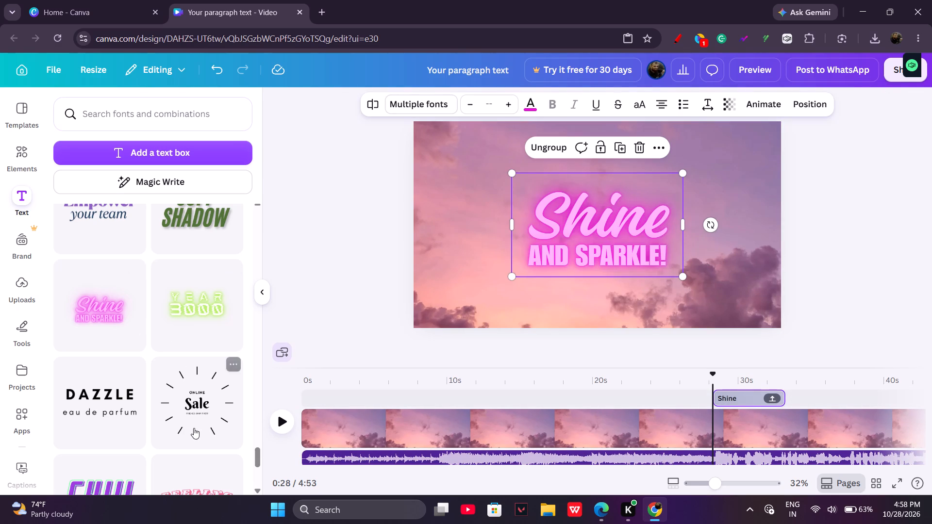
{"action": "scroll", "coordinate": [194, 428], "scroll_direction": "down", "scroll_amount": 7}
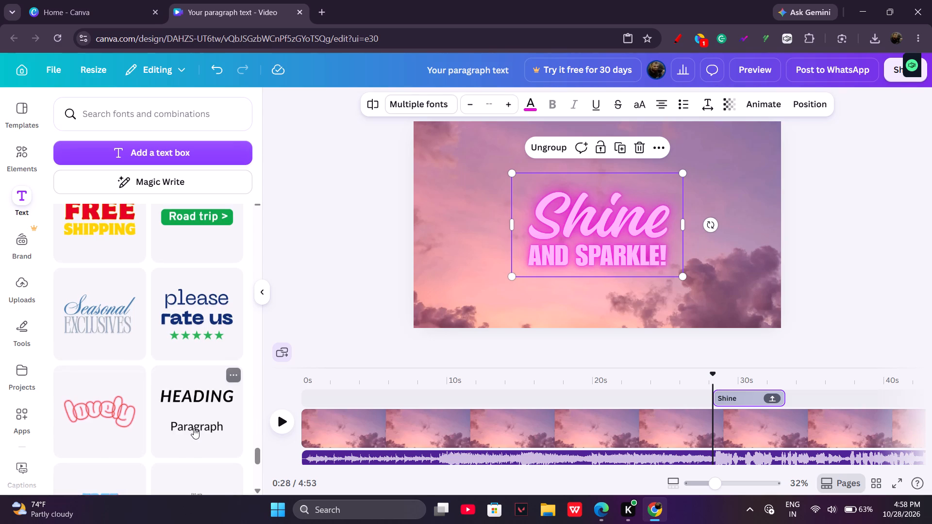
Replace the word "Shine" in the neon text with "ARZ".
{"action": "left_click", "coordinate": [665, 243]}
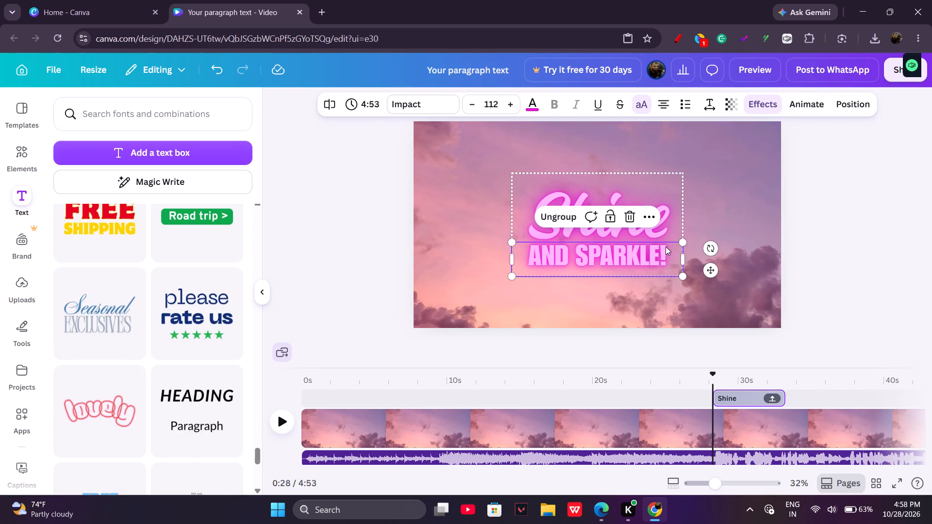
{"action": "left_click", "coordinate": [662, 228]}
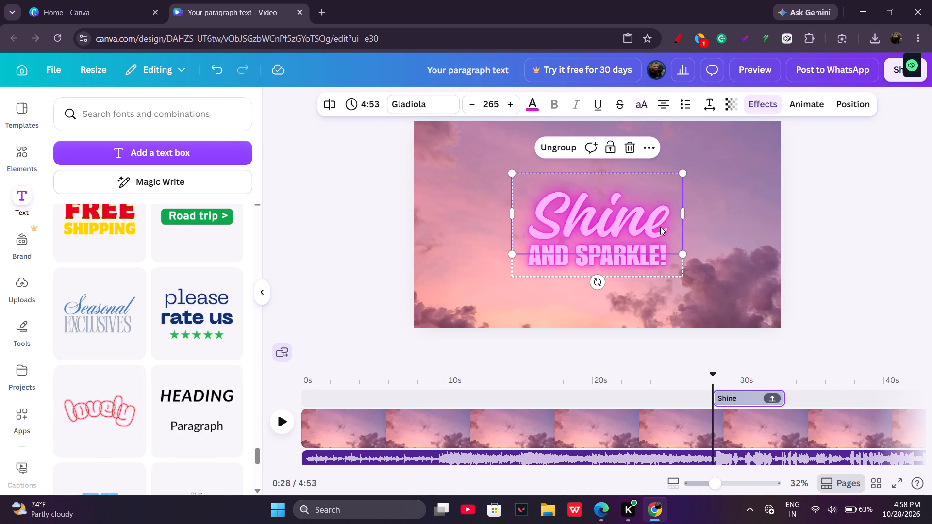
{"action": "left_click", "coordinate": [653, 229]}
{"action": "right_click", "coordinate": [653, 229]}
{"action": "left_click", "coordinate": [653, 229]}
{"action": "key", "text": "BackSpace"}
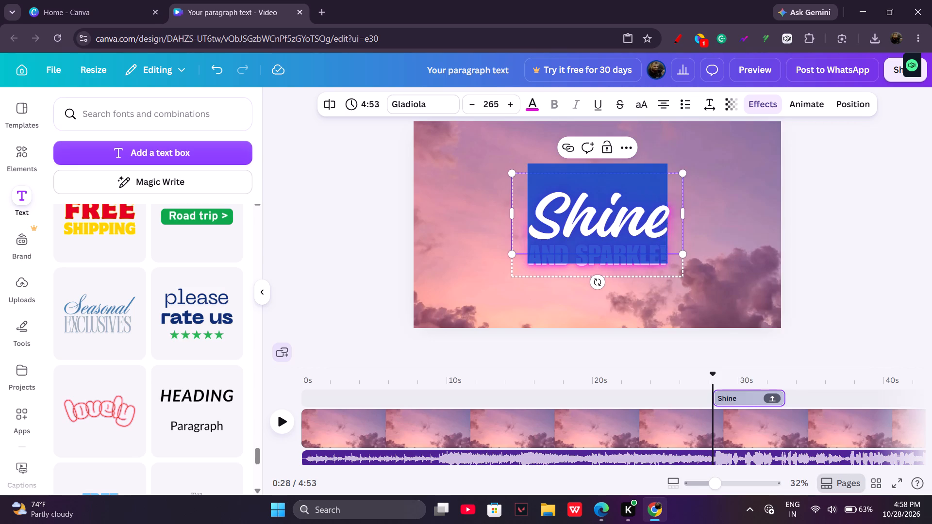
{"action": "key", "text": "BackSpace"}
{"action": "key", "text": "BackSpace"}
{"action": "key", "text": "BackSpace"}
{"action": "key", "text": "BackSpace"}
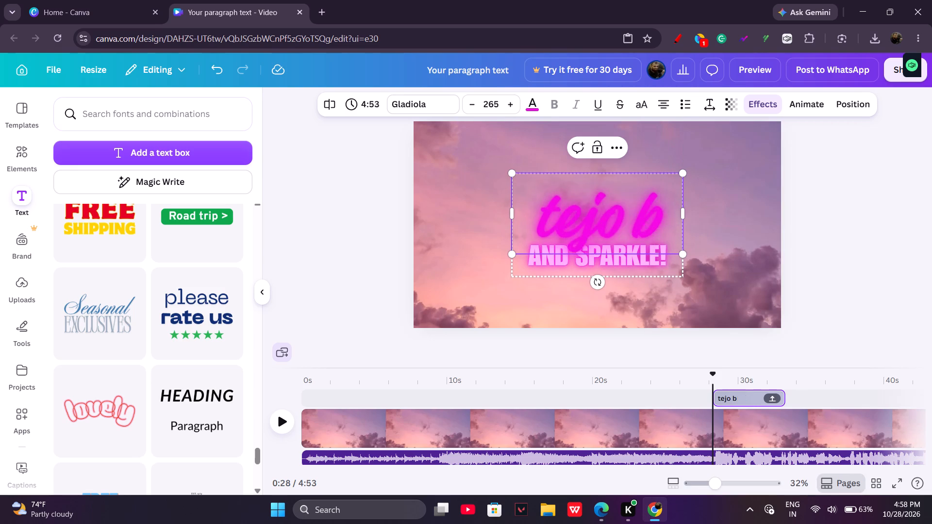
{"action": "key", "text": "BackSpace"}
{"action": "key", "text": "BackSpace"}
{"action": "key", "text": "BackSpace"}
{"action": "key", "text": "BackSpace"}
{"action": "key", "text": "BackSpace"}
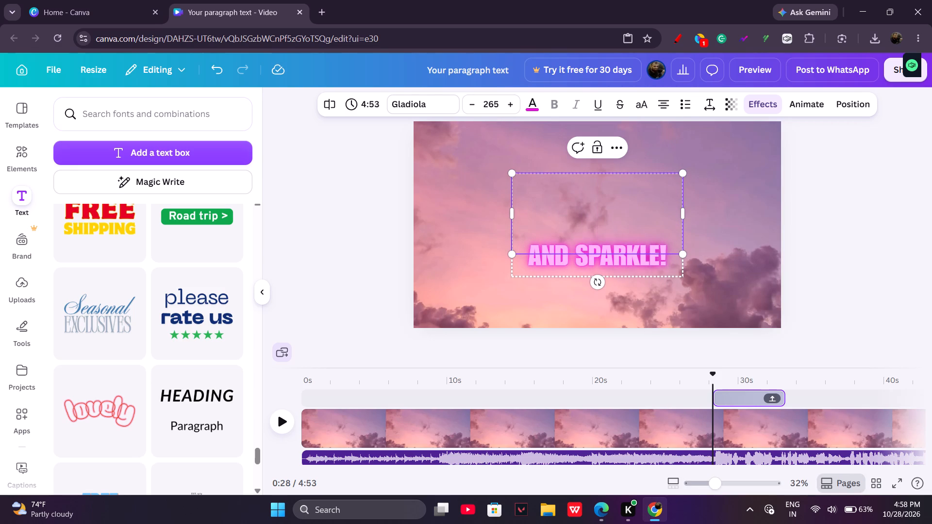
{"action": "type", "text": "RZ"}
{"action": "key", "text": "space"}
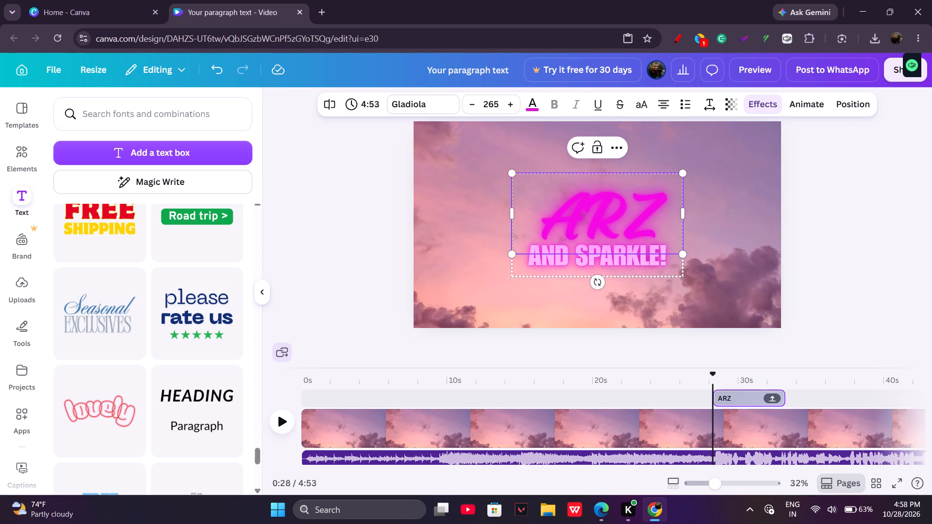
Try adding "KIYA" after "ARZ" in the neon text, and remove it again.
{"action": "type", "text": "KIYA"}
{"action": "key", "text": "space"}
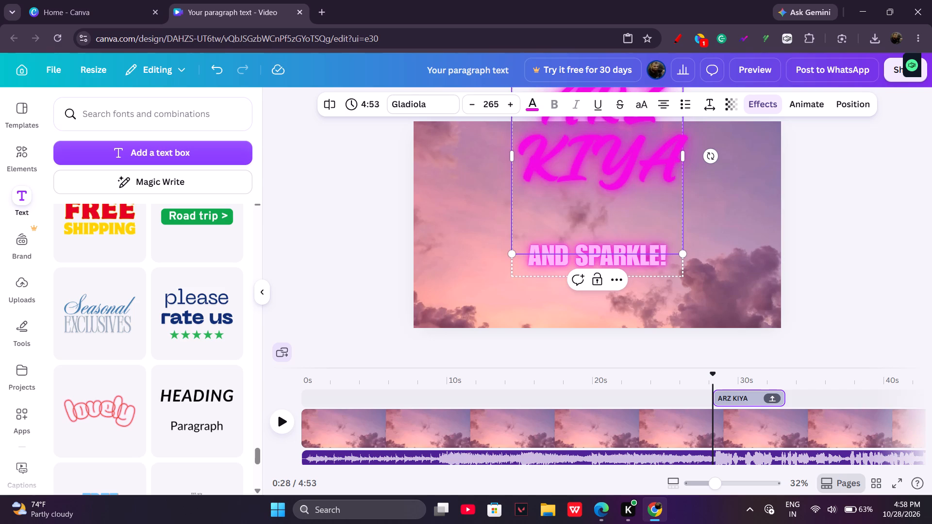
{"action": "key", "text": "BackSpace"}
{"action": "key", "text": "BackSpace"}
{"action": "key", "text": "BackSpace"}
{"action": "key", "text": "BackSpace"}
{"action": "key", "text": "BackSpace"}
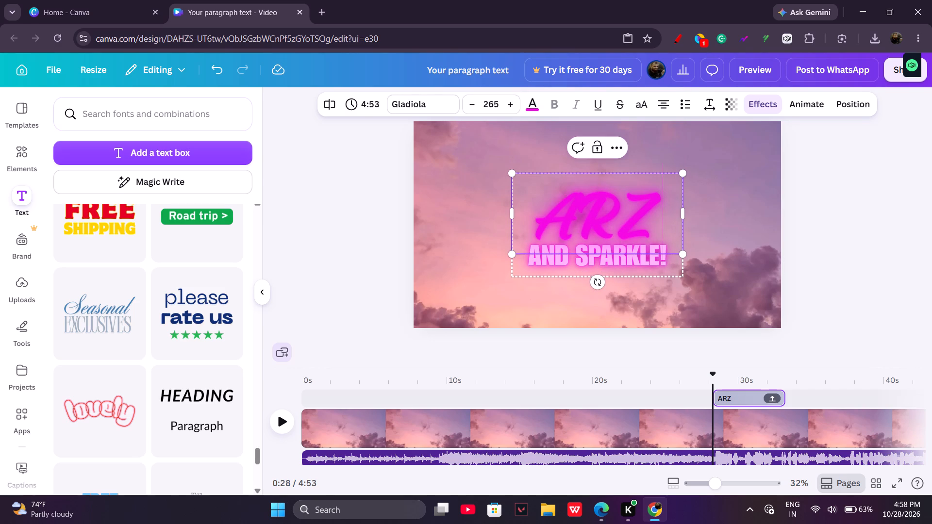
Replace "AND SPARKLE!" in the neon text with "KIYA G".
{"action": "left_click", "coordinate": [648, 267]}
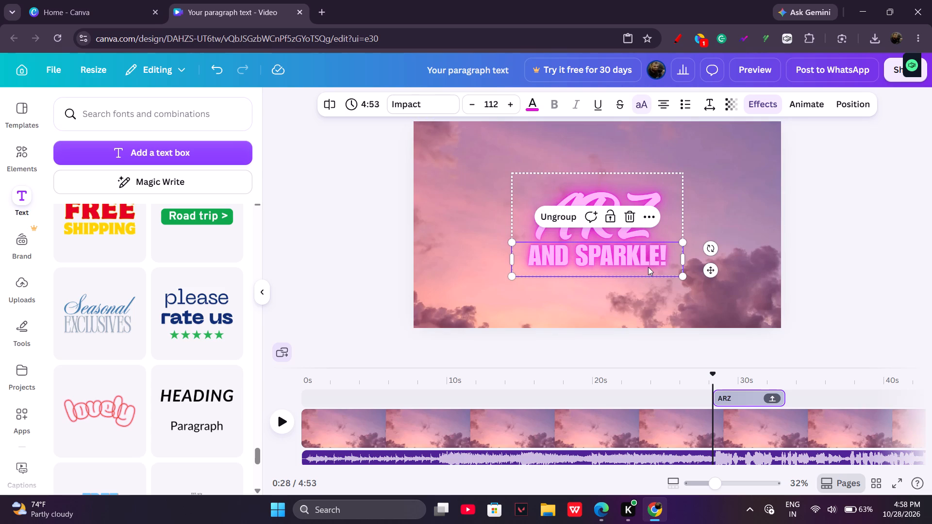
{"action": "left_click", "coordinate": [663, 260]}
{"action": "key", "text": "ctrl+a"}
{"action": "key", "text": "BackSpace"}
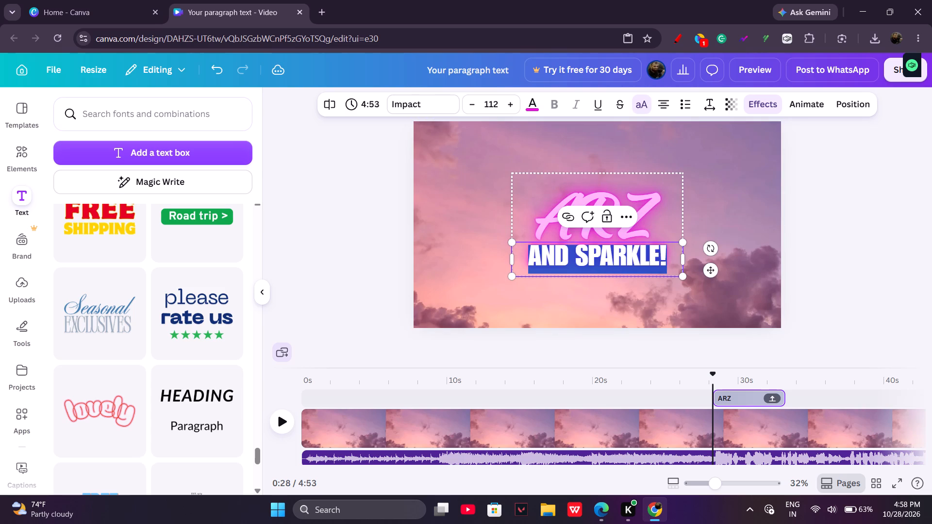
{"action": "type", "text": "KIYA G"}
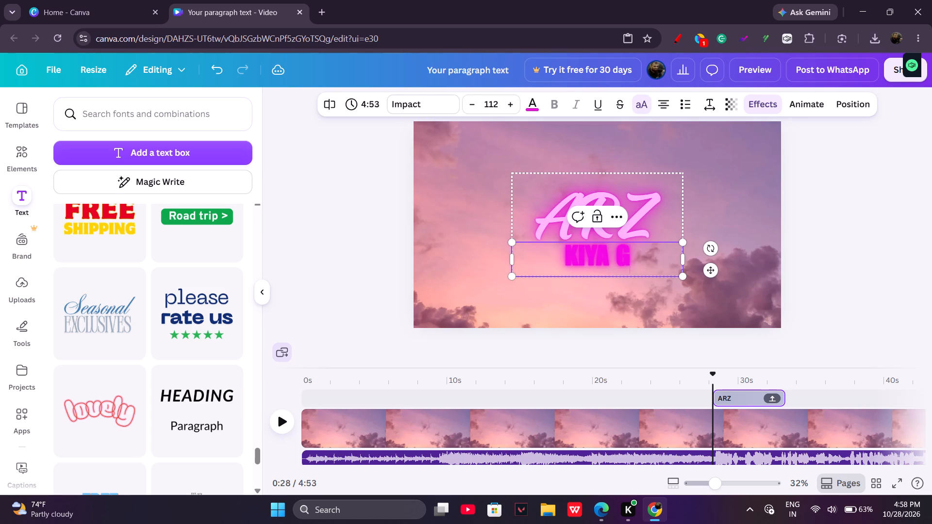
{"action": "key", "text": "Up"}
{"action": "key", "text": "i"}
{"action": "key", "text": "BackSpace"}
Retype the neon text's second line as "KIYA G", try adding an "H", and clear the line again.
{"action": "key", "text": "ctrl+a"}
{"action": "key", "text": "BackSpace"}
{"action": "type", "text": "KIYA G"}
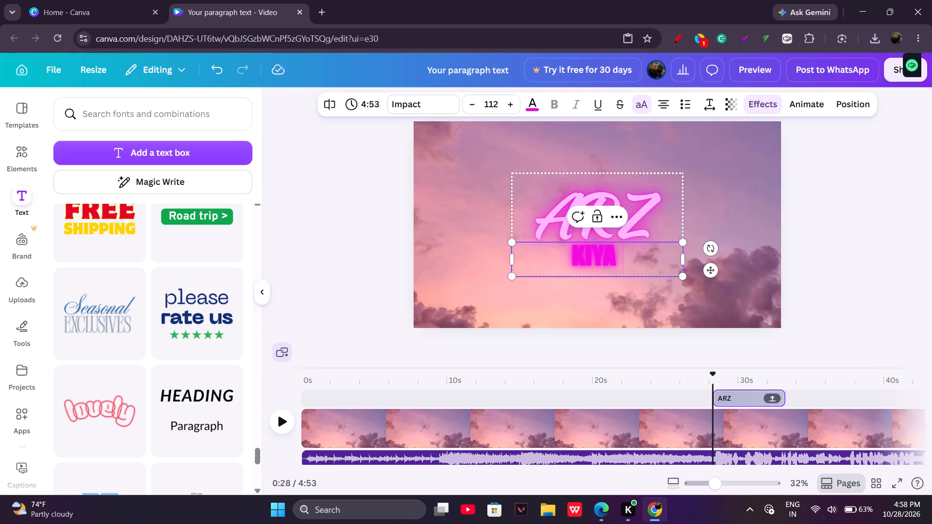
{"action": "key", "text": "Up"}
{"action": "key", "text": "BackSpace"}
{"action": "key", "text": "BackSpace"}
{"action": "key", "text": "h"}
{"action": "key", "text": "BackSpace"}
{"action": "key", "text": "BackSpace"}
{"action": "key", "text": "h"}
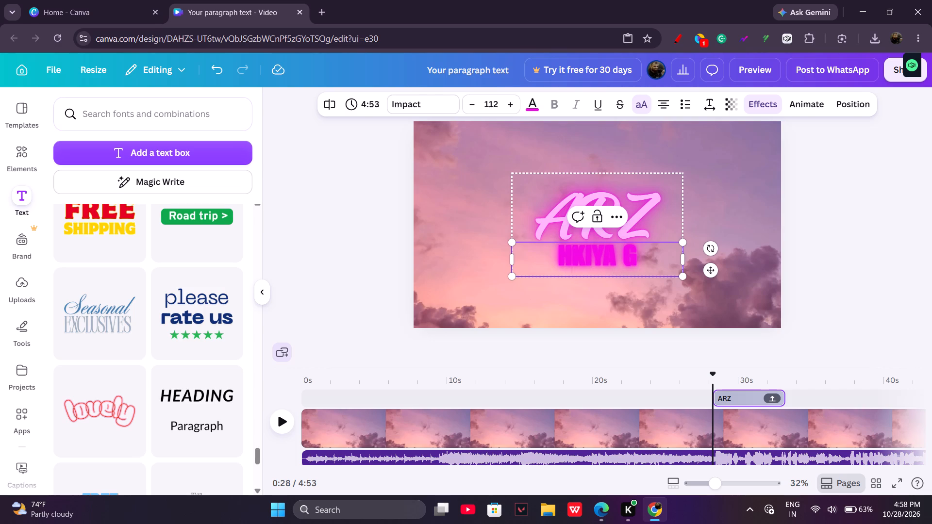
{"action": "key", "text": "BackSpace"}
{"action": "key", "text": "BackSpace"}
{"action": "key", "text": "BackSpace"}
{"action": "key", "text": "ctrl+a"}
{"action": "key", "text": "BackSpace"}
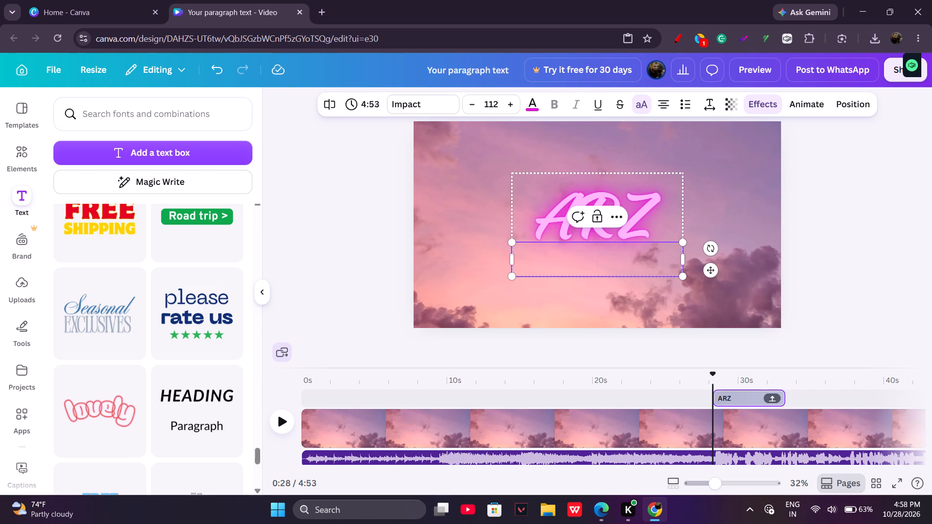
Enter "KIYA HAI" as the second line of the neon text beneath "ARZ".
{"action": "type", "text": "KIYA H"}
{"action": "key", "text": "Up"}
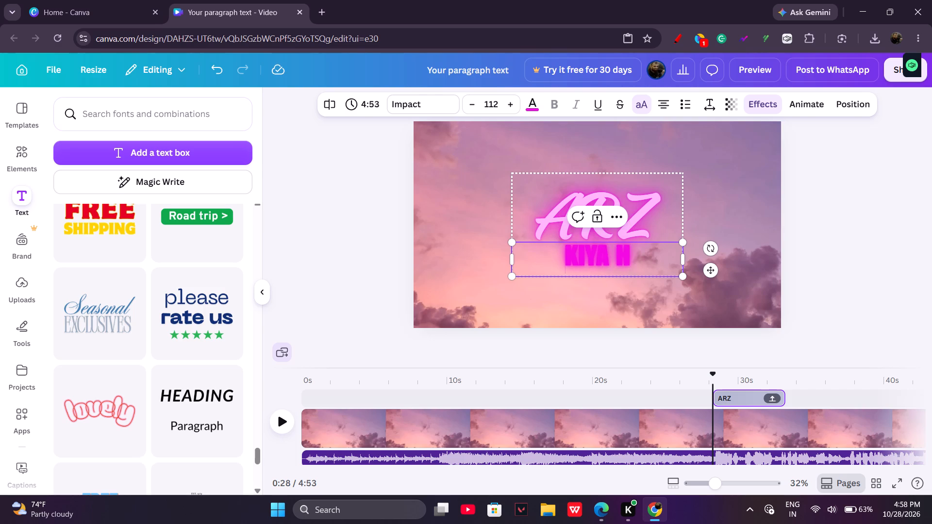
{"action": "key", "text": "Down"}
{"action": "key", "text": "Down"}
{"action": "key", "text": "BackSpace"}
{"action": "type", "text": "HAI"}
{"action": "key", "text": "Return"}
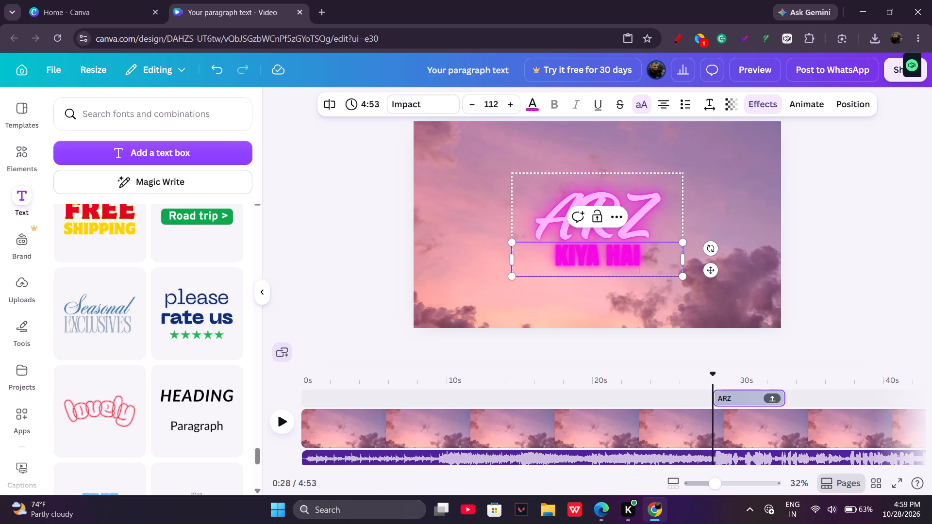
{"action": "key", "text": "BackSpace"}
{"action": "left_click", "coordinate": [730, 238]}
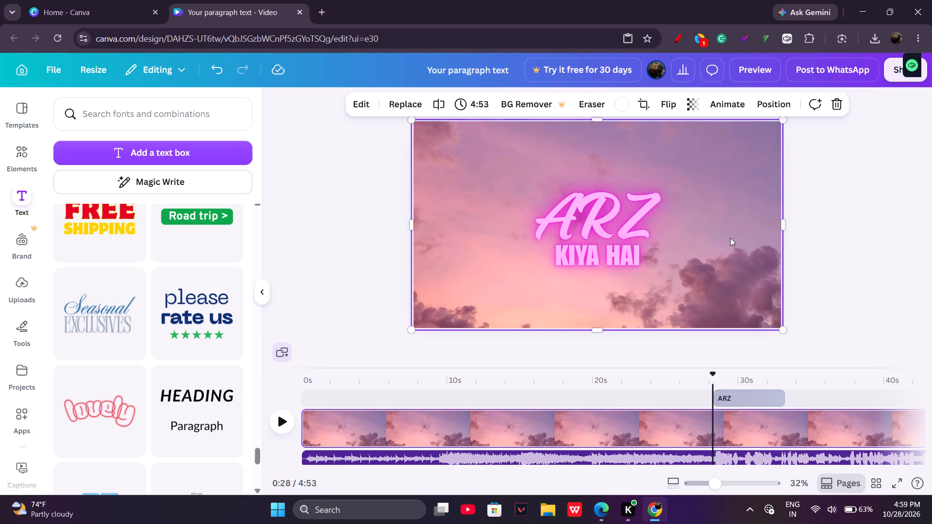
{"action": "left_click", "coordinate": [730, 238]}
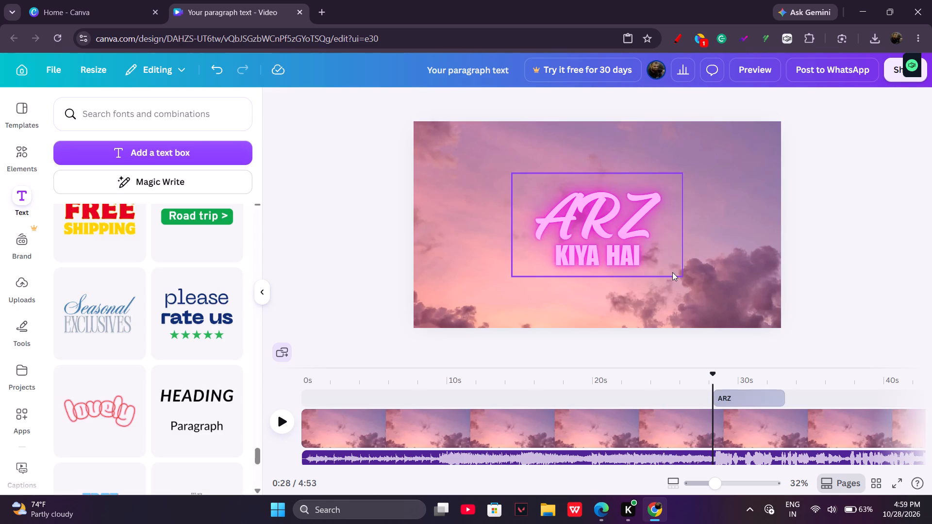
Delete the whole two-line "ARZ KIYA HAI" neon text from the canvas.
{"action": "left_click", "coordinate": [605, 259]}
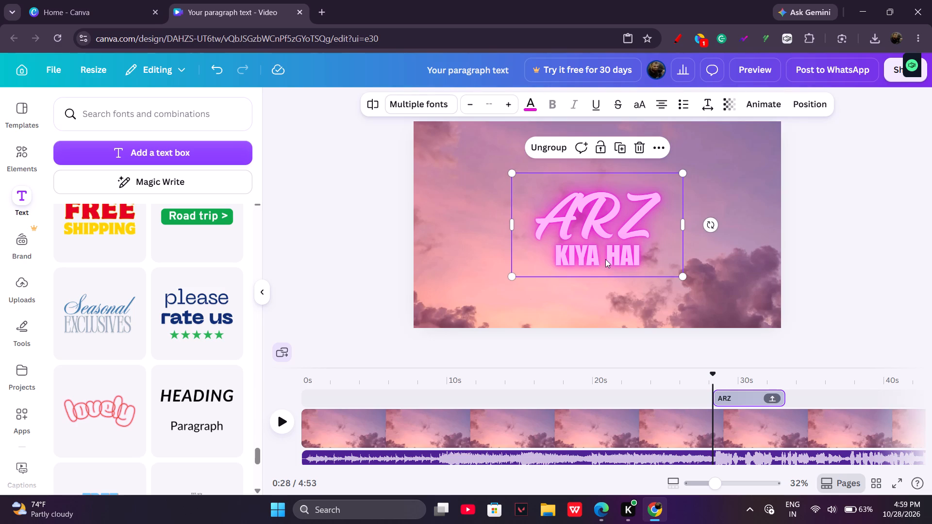
{"action": "scroll", "coordinate": [231, 315], "scroll_direction": "down", "scroll_amount": 2}
{"action": "scroll", "coordinate": [234, 354], "scroll_direction": "down", "scroll_amount": 2}
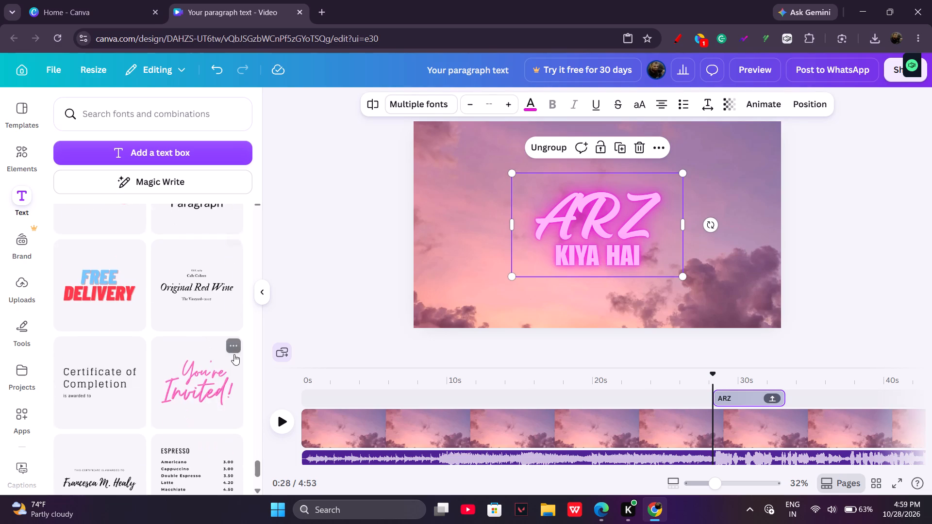
{"action": "scroll", "coordinate": [234, 354], "scroll_direction": "down", "scroll_amount": 3}
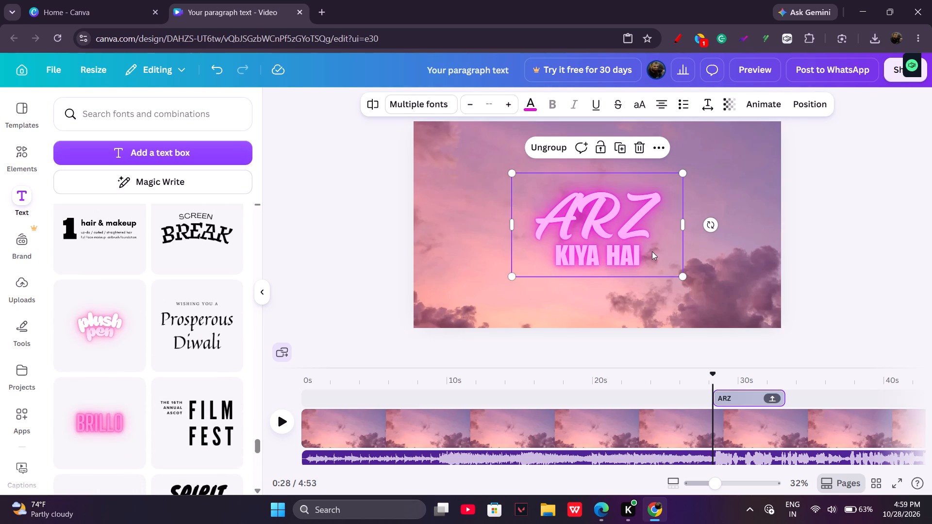
{"action": "left_click", "coordinate": [652, 251]}
{"action": "left_click", "coordinate": [623, 256]}
{"action": "key", "text": "BackSpace"}
{"action": "key", "text": "BackSpace"}
{"action": "key", "text": "BackSpace"}
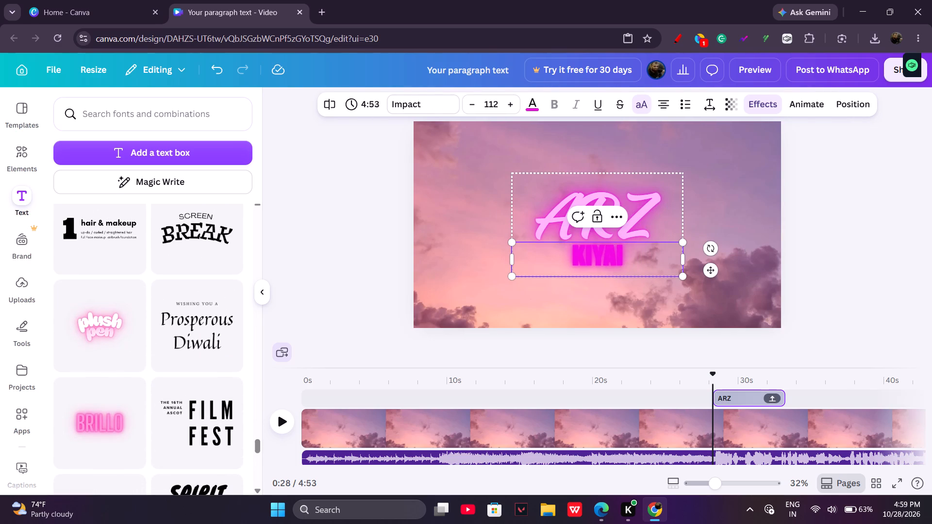
{"action": "key", "text": "BackSpace"}
{"action": "key", "text": "BackSpace"}
{"action": "key", "text": "BackSpace"}
{"action": "key", "text": "BackSpace"}
{"action": "key", "text": "BackSpace"}
{"action": "key", "text": "BackSpace"}
{"action": "key", "text": "BackSpace"}
{"action": "key", "text": "BackSpace"}
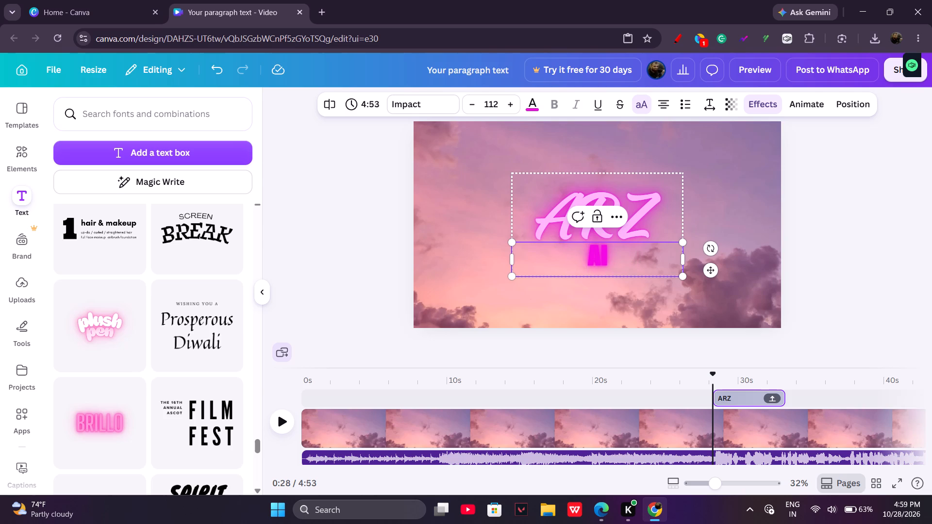
{"action": "left_click", "coordinate": [670, 295]}
{"action": "left_click_drag", "start_coordinate": [508, 256], "coordinate": [585, 268]}
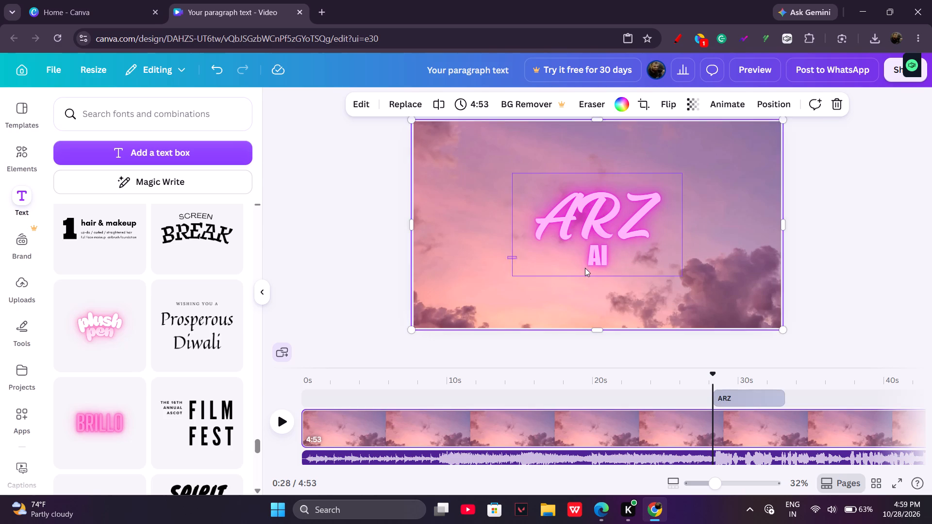
{"action": "left_click_drag", "start_coordinate": [585, 268], "coordinate": [692, 275]}
{"action": "key", "text": "BackSpace"}
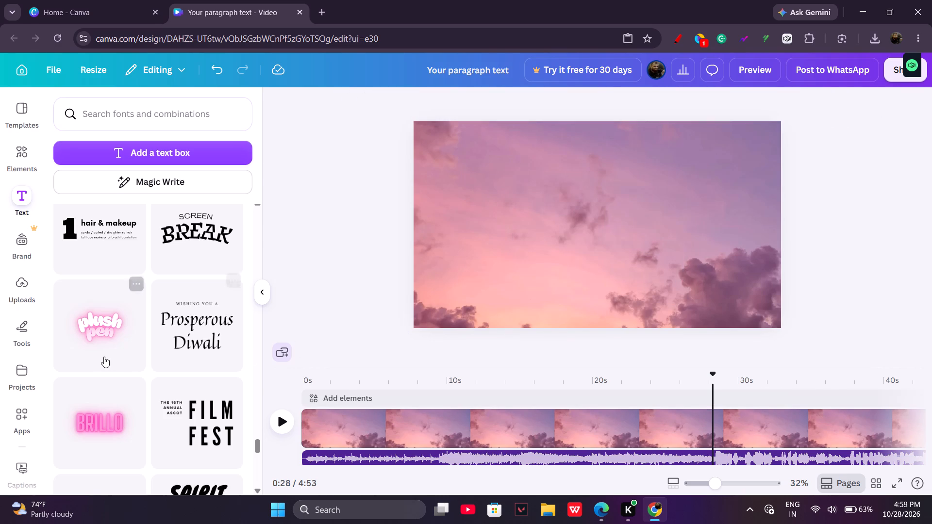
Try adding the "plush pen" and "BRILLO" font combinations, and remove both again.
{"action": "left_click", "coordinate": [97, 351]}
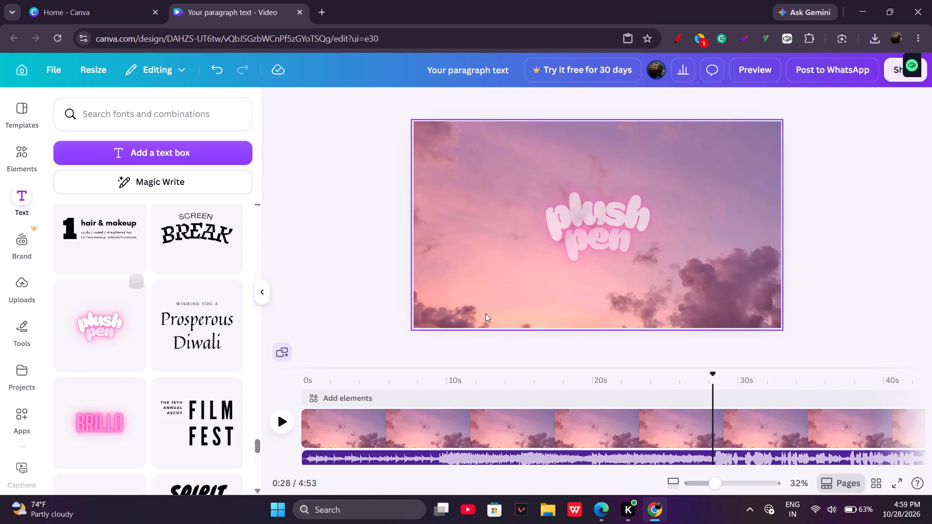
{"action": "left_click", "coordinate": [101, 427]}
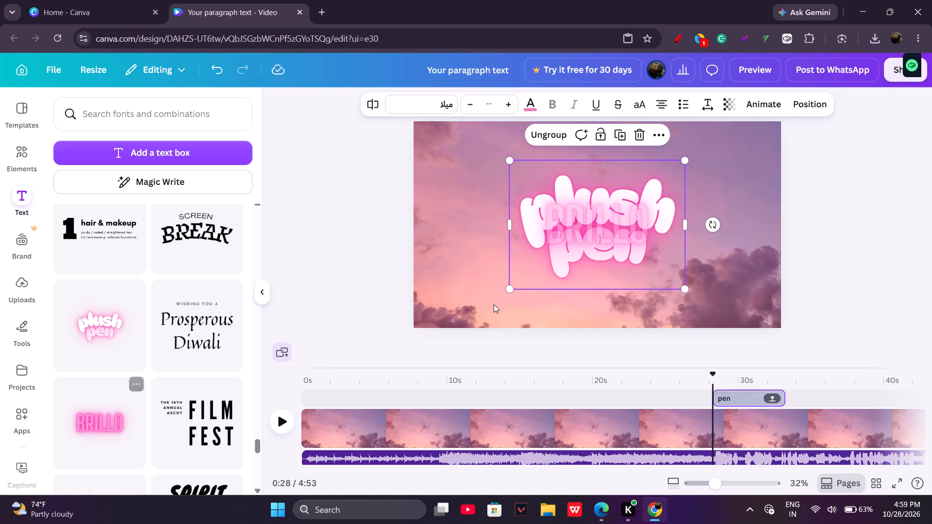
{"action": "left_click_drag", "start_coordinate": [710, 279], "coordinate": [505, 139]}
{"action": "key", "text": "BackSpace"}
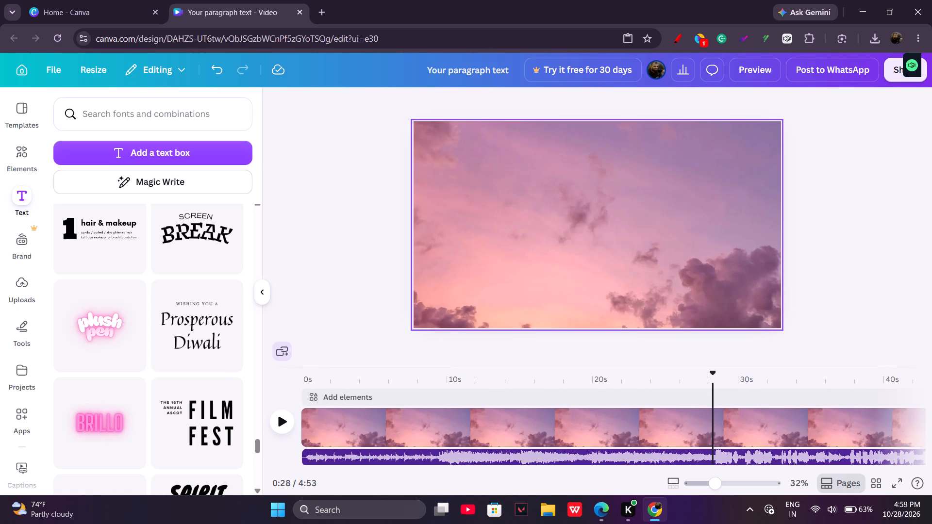
Add the pink script "Sweet" font combination to the video at 0:28.
{"action": "scroll", "coordinate": [199, 354], "scroll_direction": "up", "scroll_amount": 1}
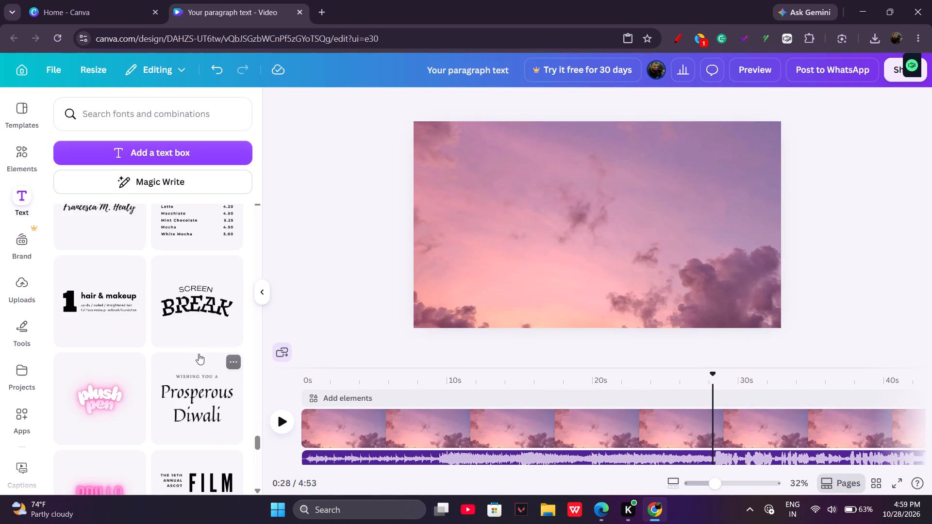
{"action": "scroll", "coordinate": [199, 354], "scroll_direction": "up", "scroll_amount": 1}
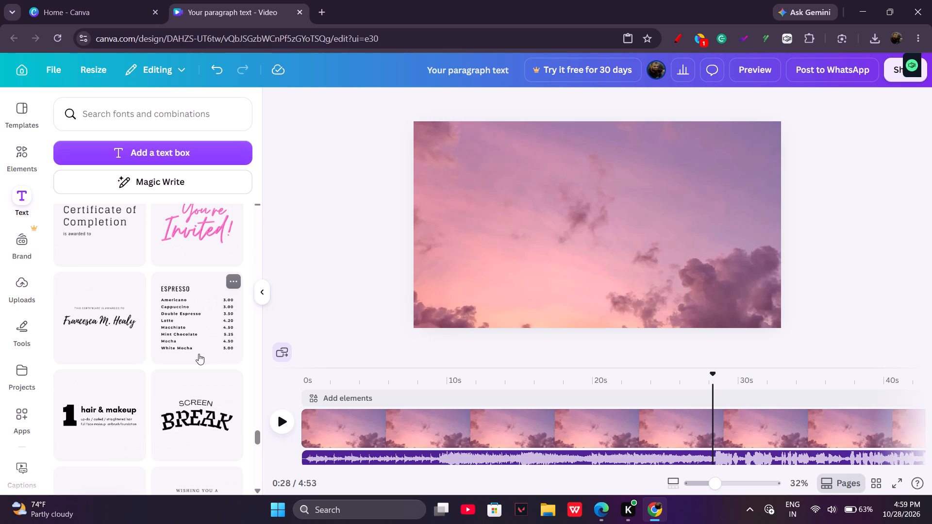
{"action": "scroll", "coordinate": [135, 311], "scroll_direction": "up", "scroll_amount": 3}
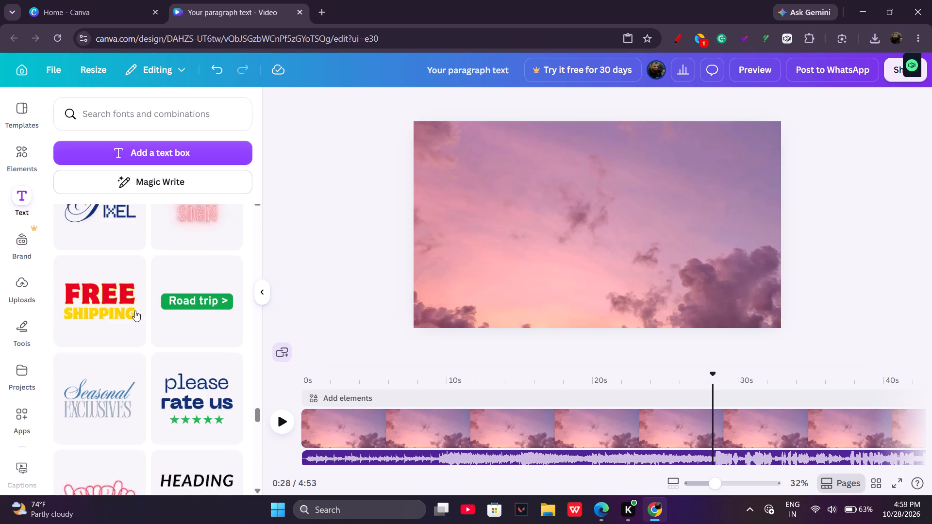
{"action": "scroll", "coordinate": [135, 311], "scroll_direction": "up", "scroll_amount": 5}
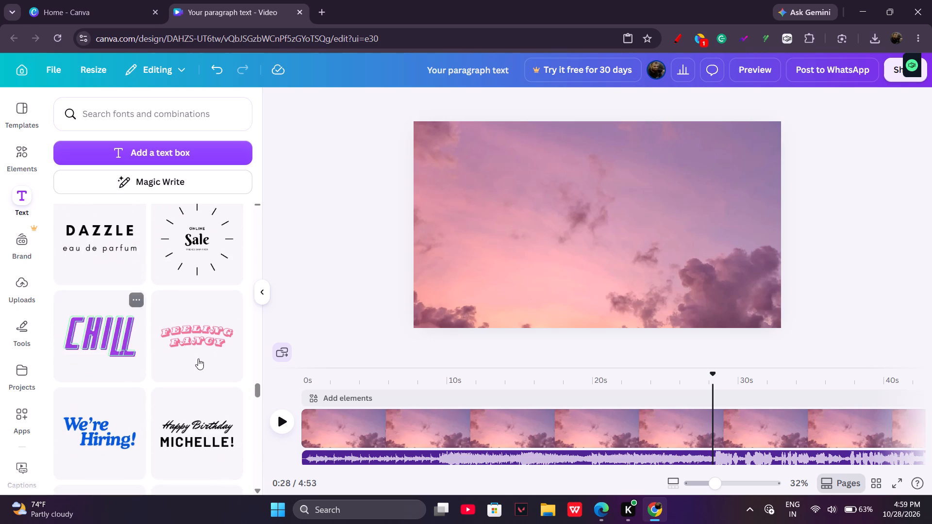
{"action": "scroll", "coordinate": [198, 359], "scroll_direction": "up", "scroll_amount": 4}
{"action": "scroll", "coordinate": [198, 359], "scroll_direction": "down", "scroll_amount": 1}
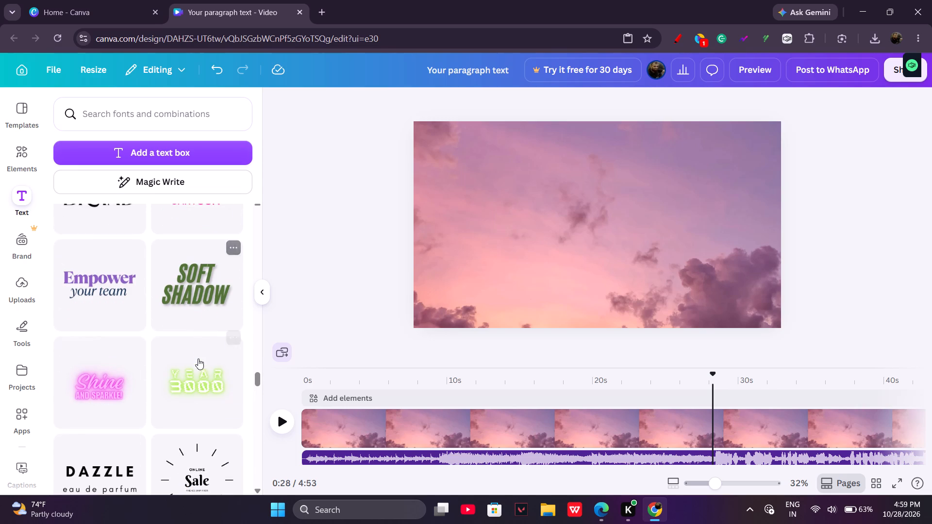
{"action": "scroll", "coordinate": [190, 373], "scroll_direction": "up", "scroll_amount": 3}
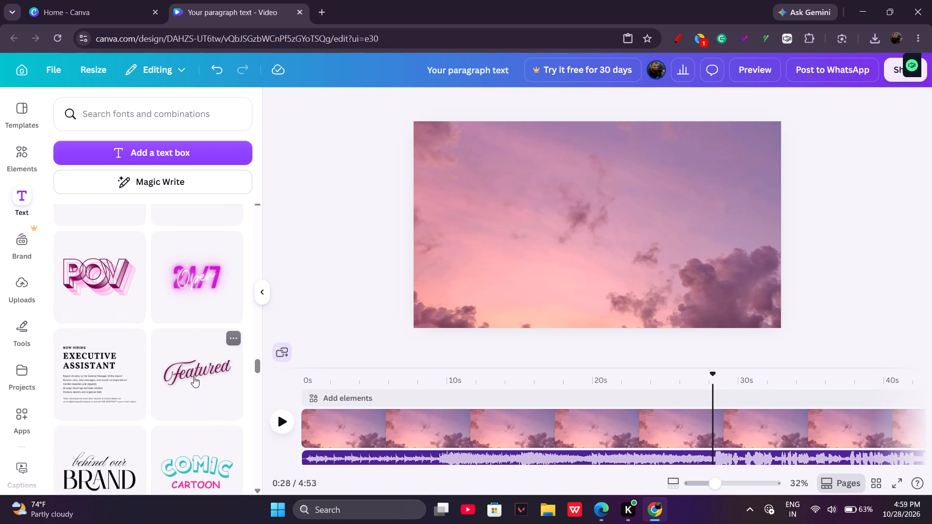
{"action": "scroll", "coordinate": [210, 307], "scroll_direction": "up", "scroll_amount": 1}
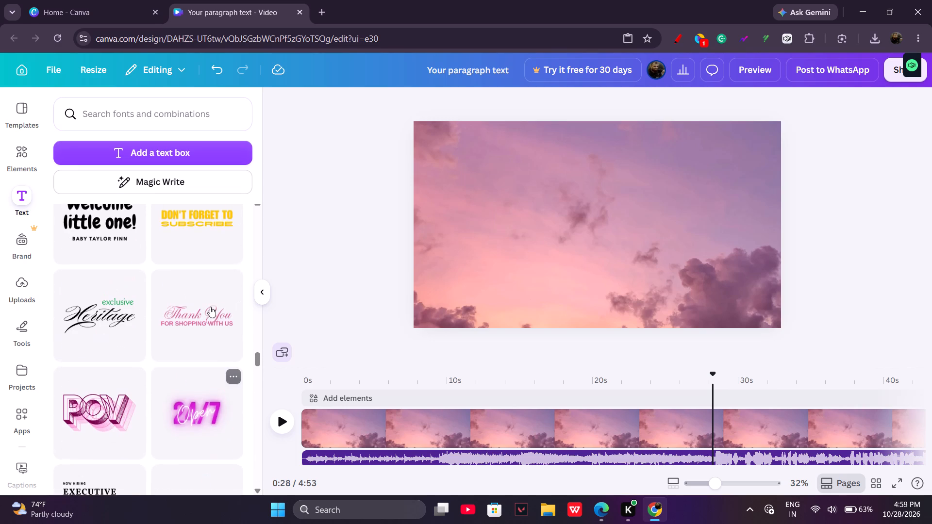
{"action": "scroll", "coordinate": [211, 355], "scroll_direction": "up", "scroll_amount": 3}
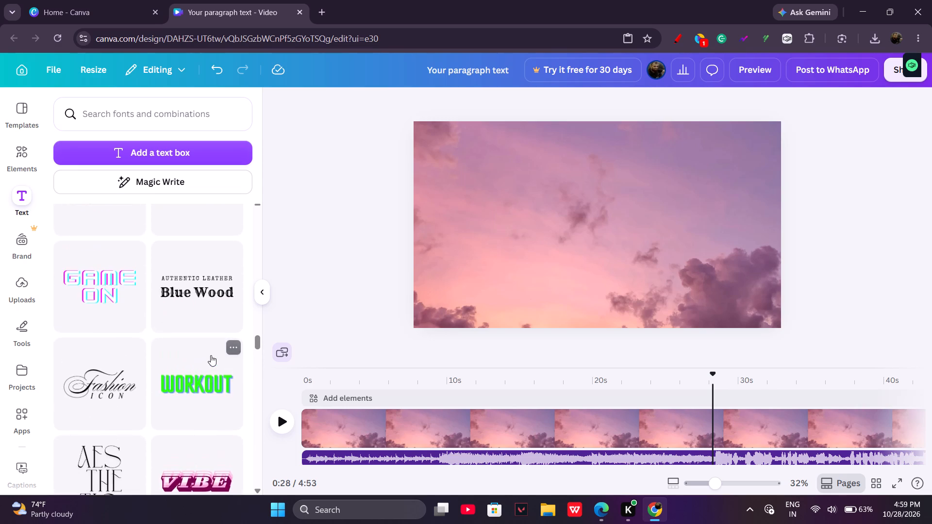
{"action": "scroll", "coordinate": [211, 355], "scroll_direction": "up", "scroll_amount": 4}
{"action": "scroll", "coordinate": [200, 403], "scroll_direction": "up", "scroll_amount": 1}
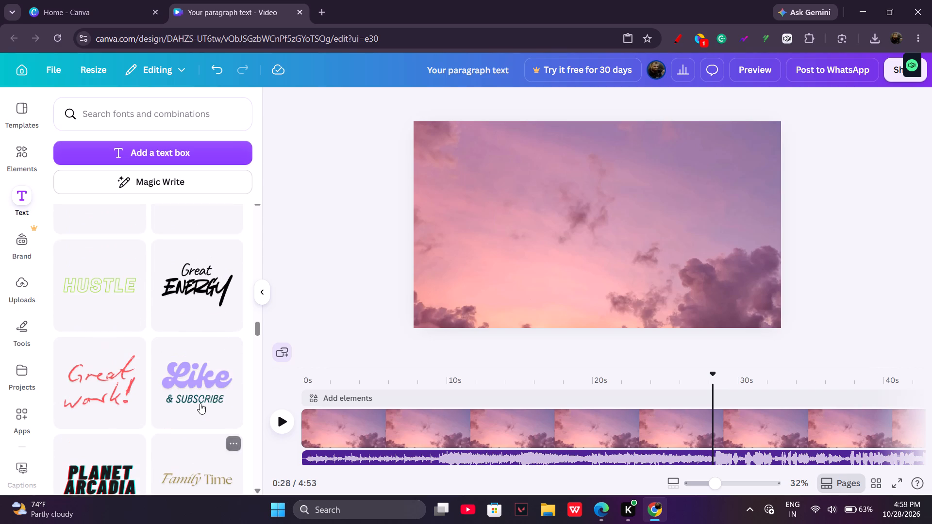
{"action": "scroll", "coordinate": [200, 403], "scroll_direction": "up", "scroll_amount": 1}
{"action": "scroll", "coordinate": [200, 447], "scroll_direction": "up", "scroll_amount": 1}
{"action": "left_click", "coordinate": [192, 324]}
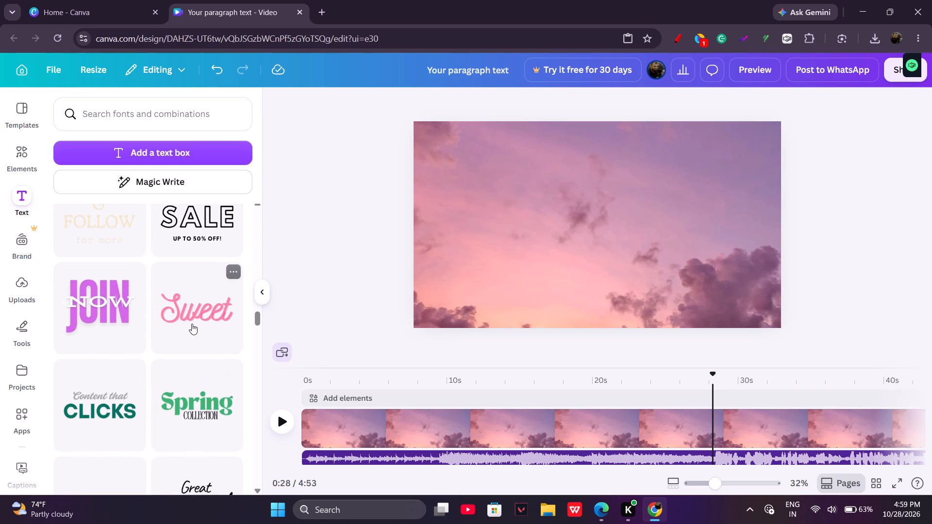
Replace the word "Sweet" in the pink script text with "ARZ".
{"action": "left_click", "coordinate": [668, 236]}
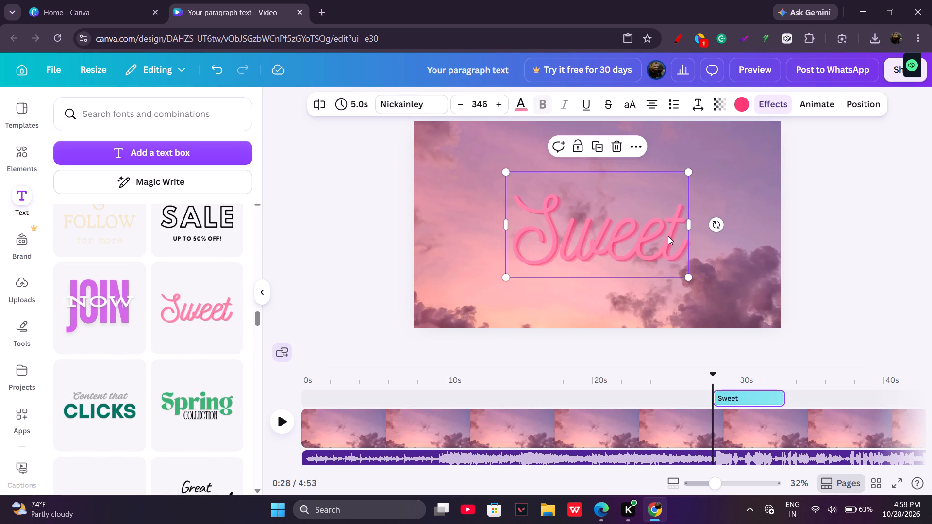
{"action": "key", "text": "BackSpace"}
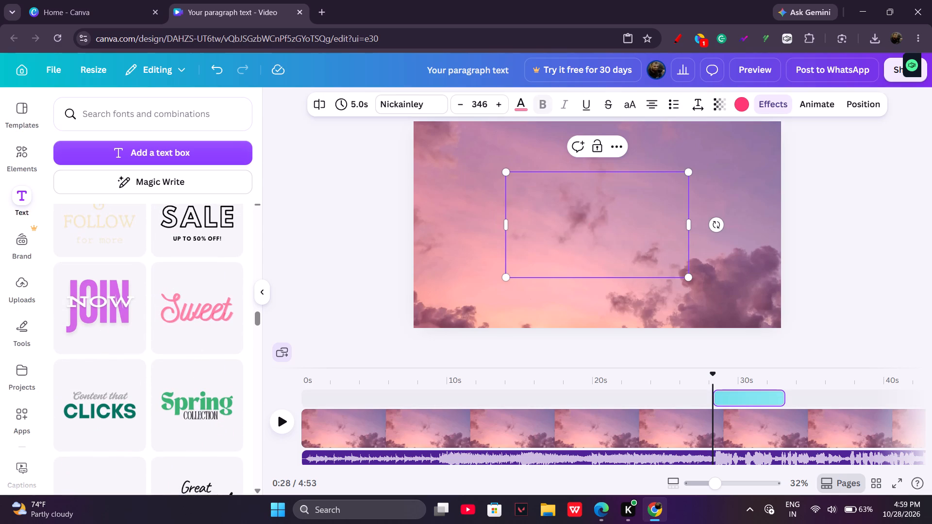
{"action": "key", "text": "BackSpace"}
{"action": "key", "text": "z"}
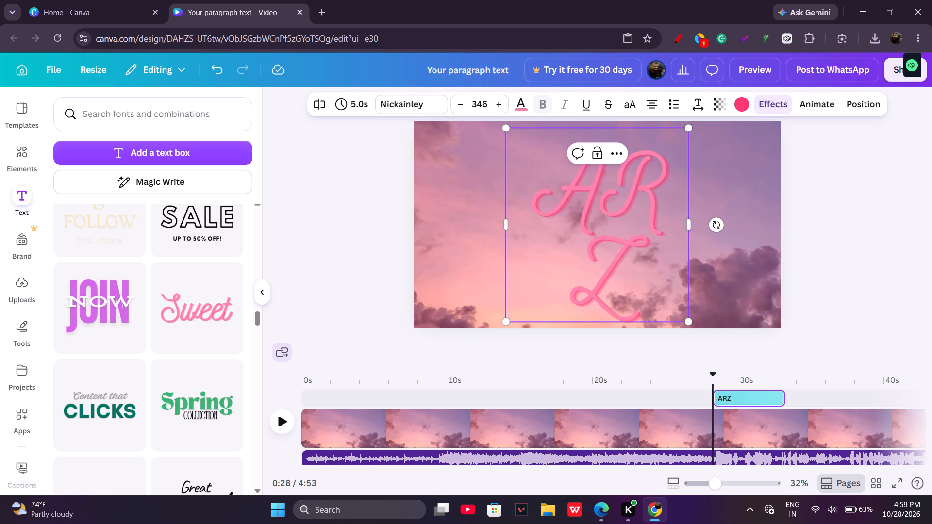
Delete the "ARZ" letters from the pink script text, leaving its text box empty.
{"action": "key", "text": "BackSpace"}
{"action": "key", "text": "BackSpace"}
{"action": "key", "text": "BackSpace"}
{"action": "key", "text": "BackSpace"}
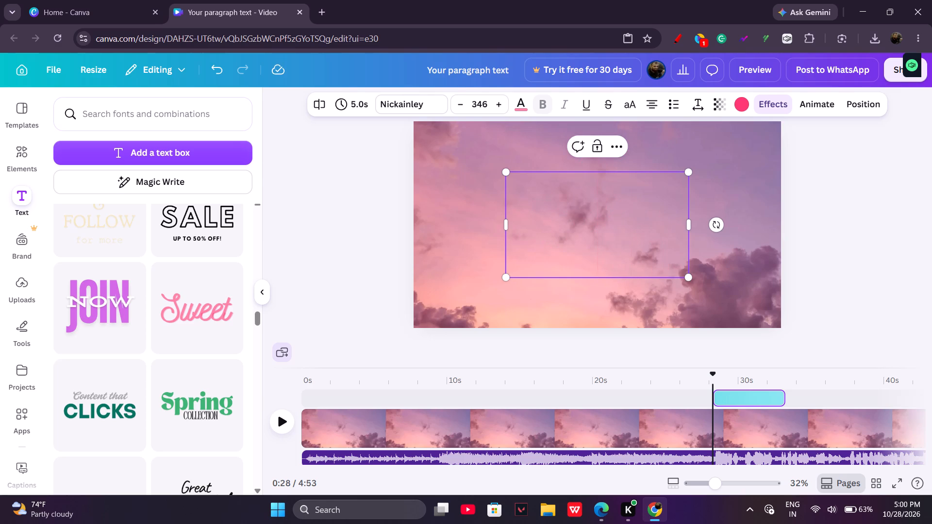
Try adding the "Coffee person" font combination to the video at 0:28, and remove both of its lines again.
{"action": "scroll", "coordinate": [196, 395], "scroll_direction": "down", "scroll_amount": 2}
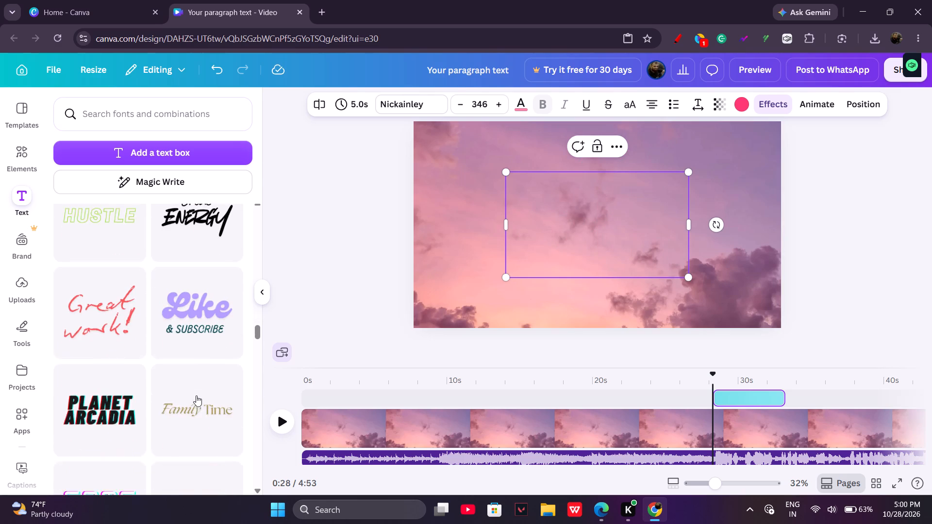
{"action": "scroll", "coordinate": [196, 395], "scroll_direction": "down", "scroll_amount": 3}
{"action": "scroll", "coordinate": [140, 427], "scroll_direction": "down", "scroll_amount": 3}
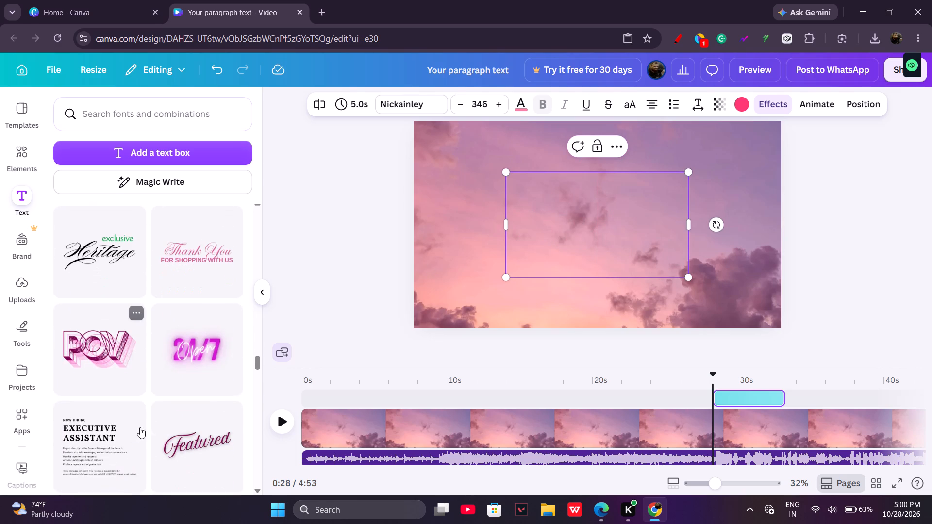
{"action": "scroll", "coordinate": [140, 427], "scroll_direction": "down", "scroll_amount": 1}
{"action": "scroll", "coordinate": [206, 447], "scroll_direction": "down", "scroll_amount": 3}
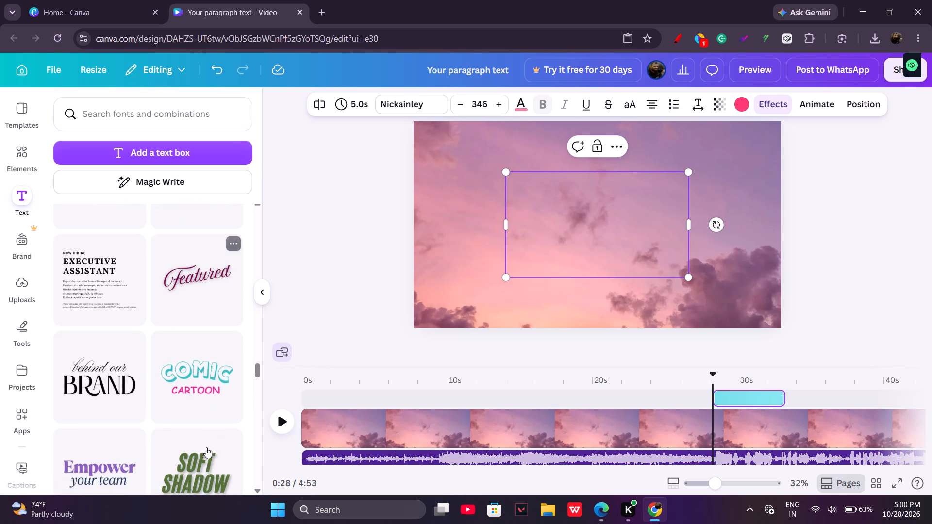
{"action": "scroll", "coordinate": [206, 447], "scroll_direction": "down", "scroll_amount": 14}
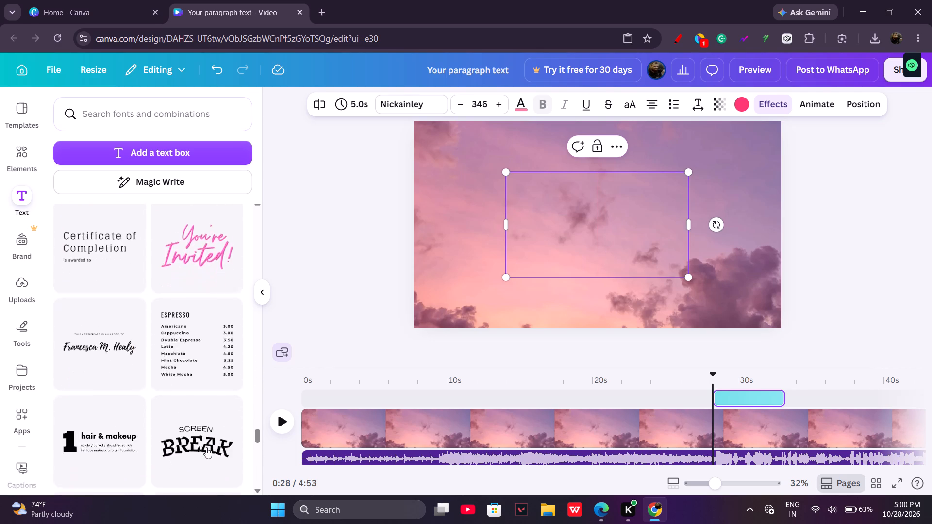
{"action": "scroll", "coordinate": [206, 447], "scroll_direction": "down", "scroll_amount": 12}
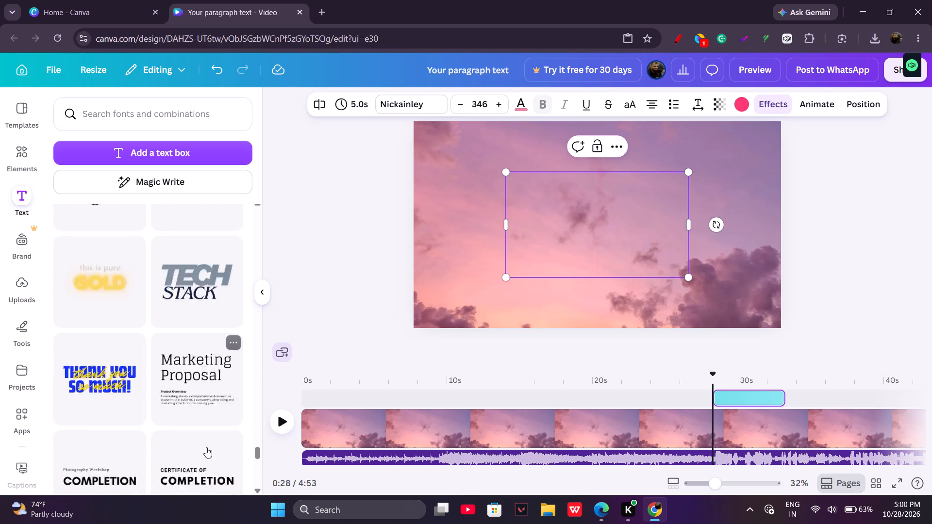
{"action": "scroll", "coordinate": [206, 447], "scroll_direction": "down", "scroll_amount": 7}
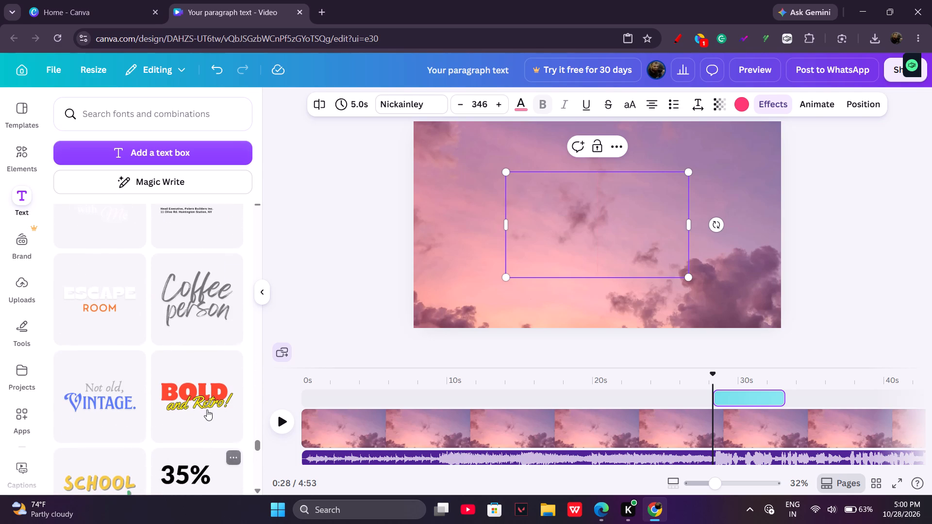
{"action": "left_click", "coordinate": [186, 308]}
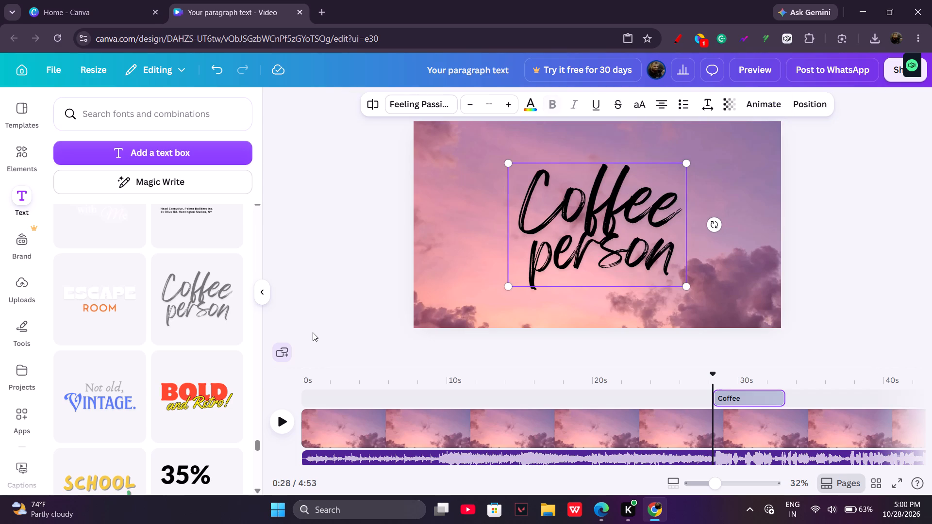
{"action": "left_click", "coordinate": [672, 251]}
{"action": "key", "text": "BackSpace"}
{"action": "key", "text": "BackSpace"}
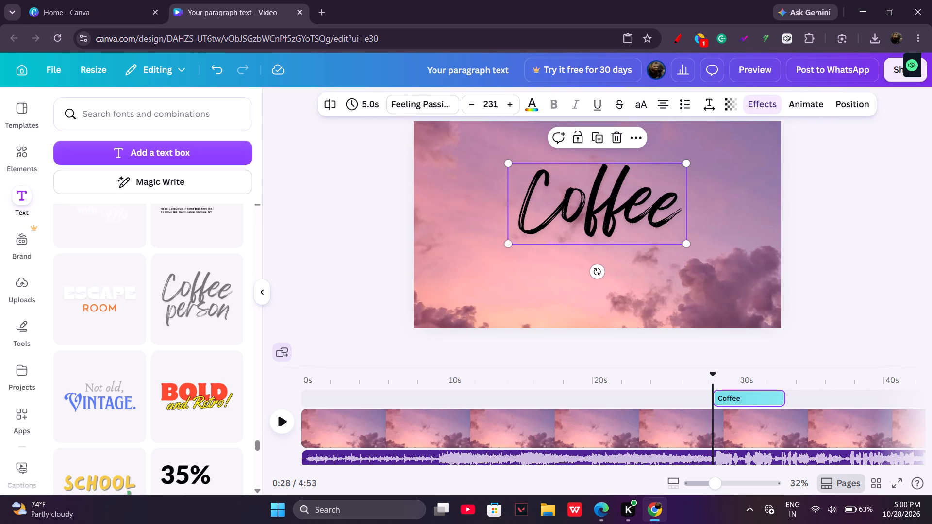
Add the "Coffee person" font combination and delete its "person" line.
{"action": "left_click", "coordinate": [203, 265]}
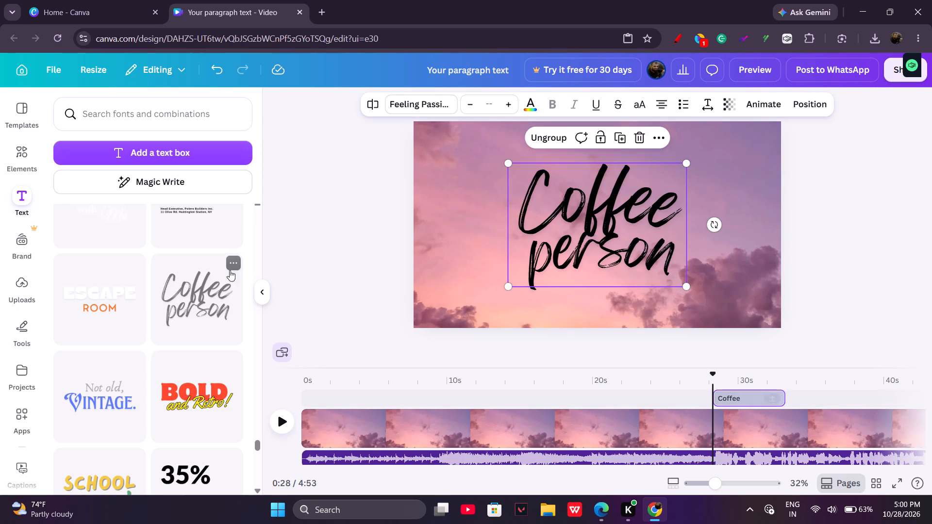
{"action": "left_click", "coordinate": [674, 266]}
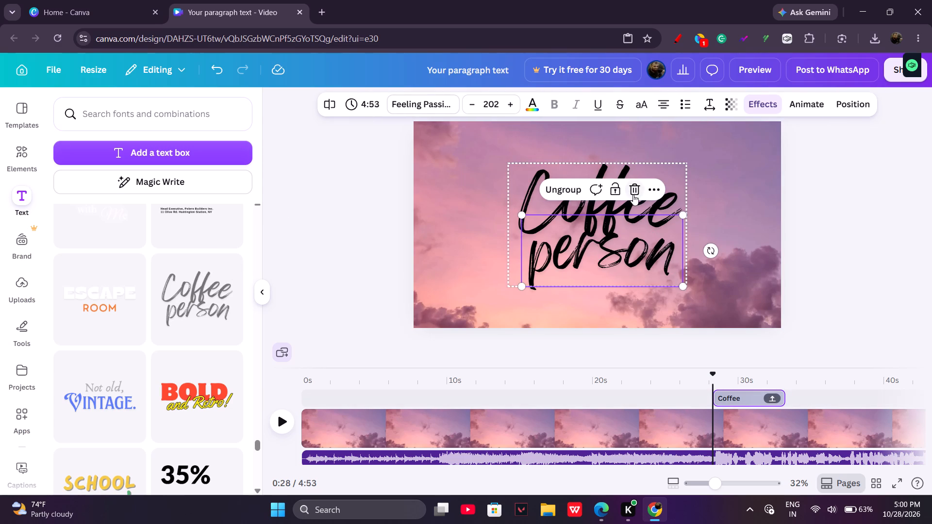
{"action": "left_click", "coordinate": [633, 195]}
Replace the word "Coffee" in the brush-script text with "Arz Kiya Hai".
{"action": "left_click", "coordinate": [643, 203]}
{"action": "key", "text": "BackSpace"}
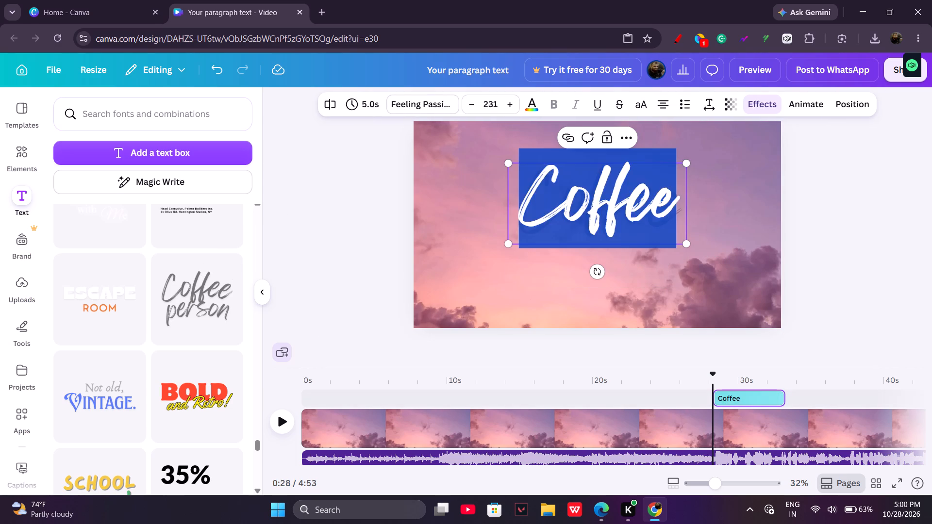
{"action": "key", "text": "a"}
{"action": "type", "text": "RZ"}
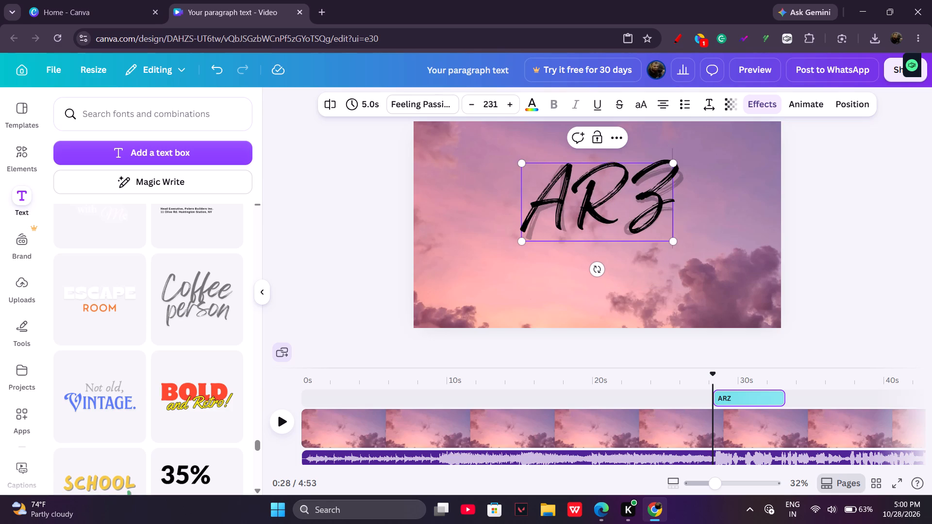
{"action": "key", "text": "BackSpace"}
{"action": "type", "text": "rz"}
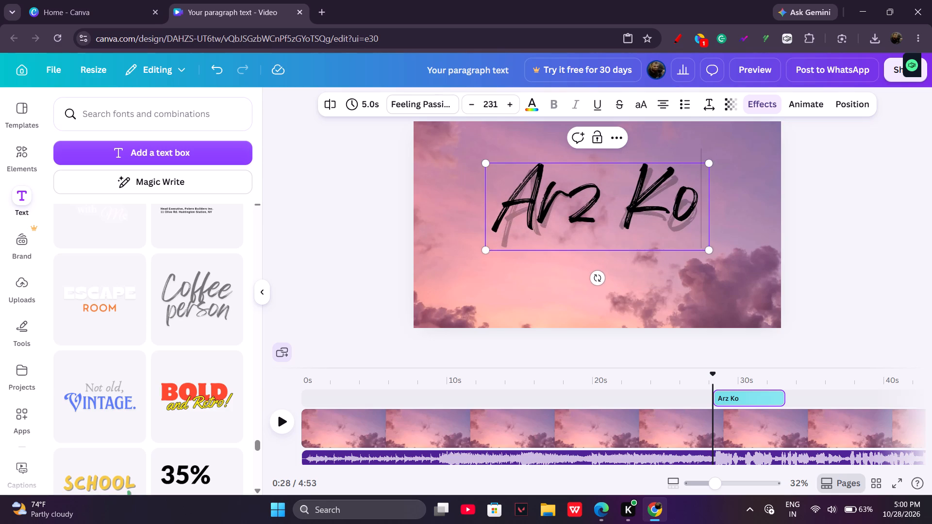
{"action": "key", "text": "BackSpace"}
{"action": "type", "text": "iya"}
{"action": "key", "text": "space"}
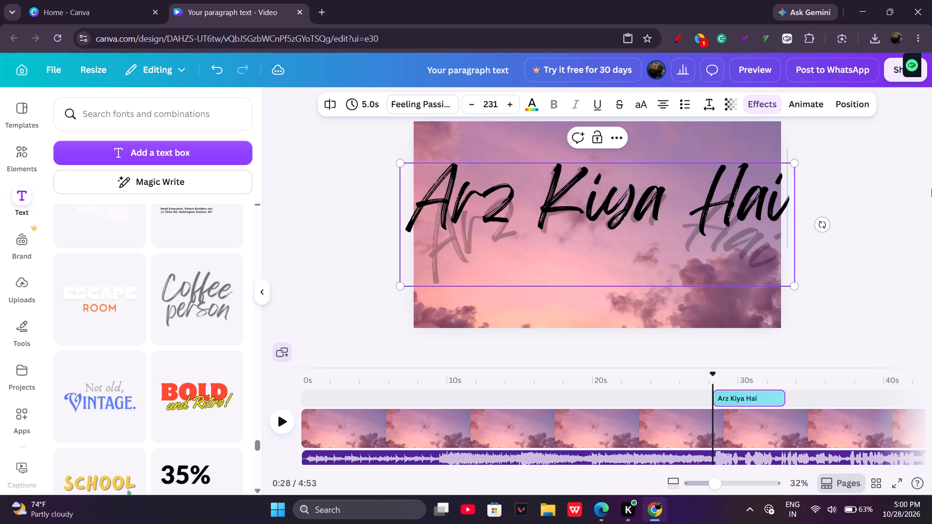
Reduce the "Arz Kiya Hai" title's font size to 190.
{"action": "left_click_drag", "start_coordinate": [462, 102], "coordinate": [466, 106]}
{"action": "triple_click", "coordinate": [466, 106]}
{"action": "left_click", "coordinate": [466, 106]}
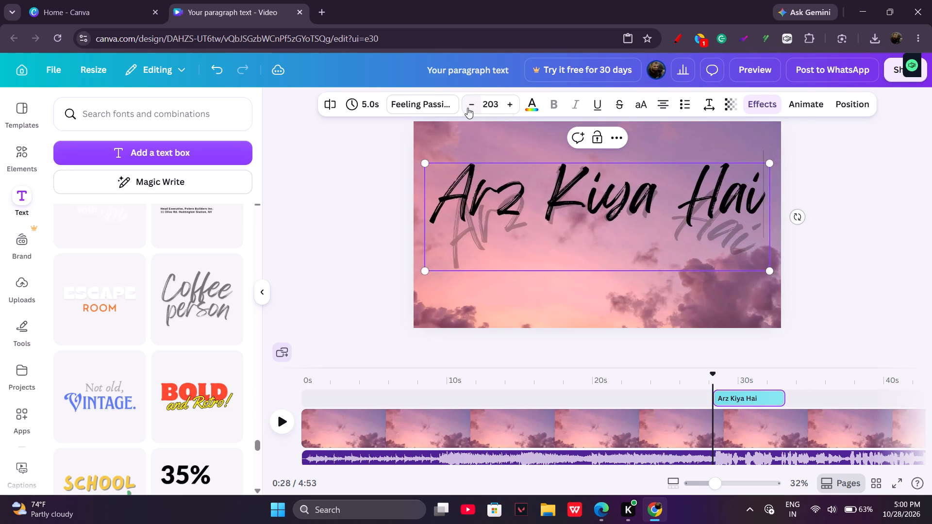
{"action": "left_click", "coordinate": [571, 281]}
Shift the curved "Arz Kiya Hai" title slightly sideways within the upper half of the video frame.
{"action": "left_click_drag", "start_coordinate": [600, 223], "coordinate": [593, 221]}
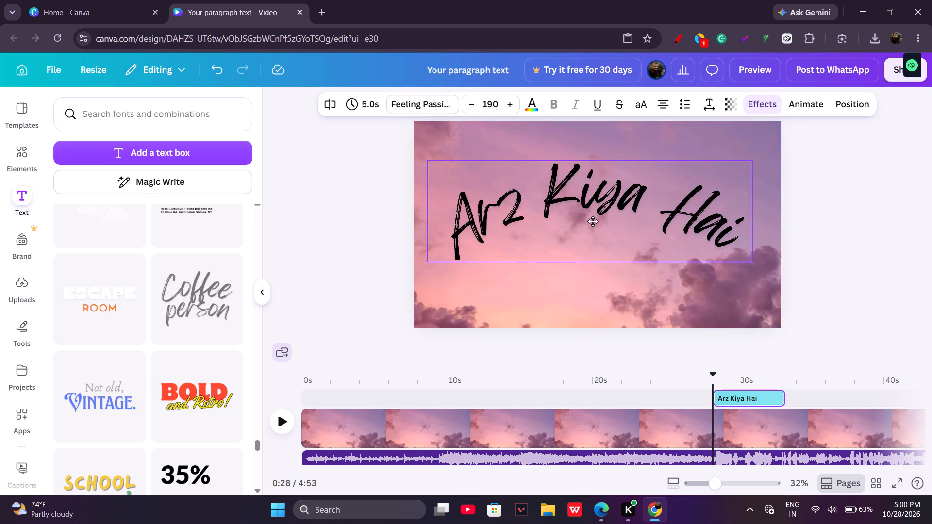
{"action": "left_click_drag", "start_coordinate": [593, 221], "coordinate": [591, 224]}
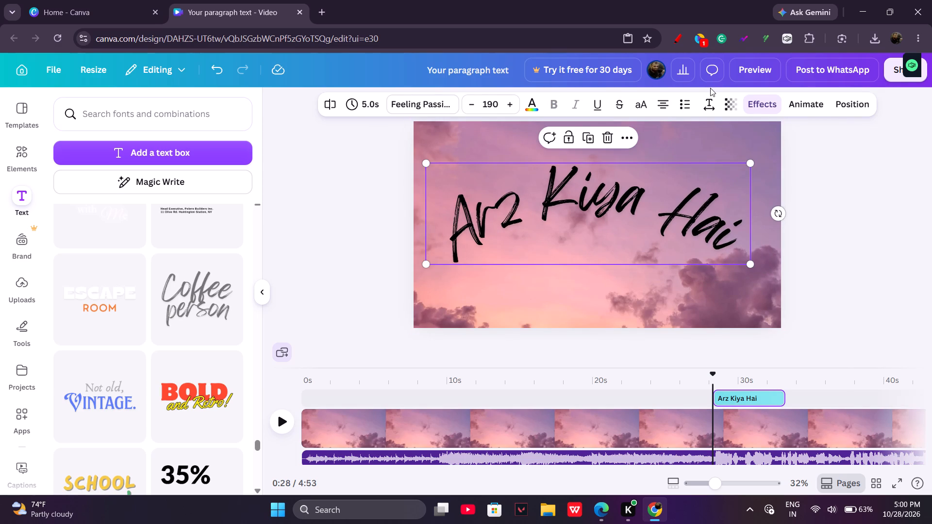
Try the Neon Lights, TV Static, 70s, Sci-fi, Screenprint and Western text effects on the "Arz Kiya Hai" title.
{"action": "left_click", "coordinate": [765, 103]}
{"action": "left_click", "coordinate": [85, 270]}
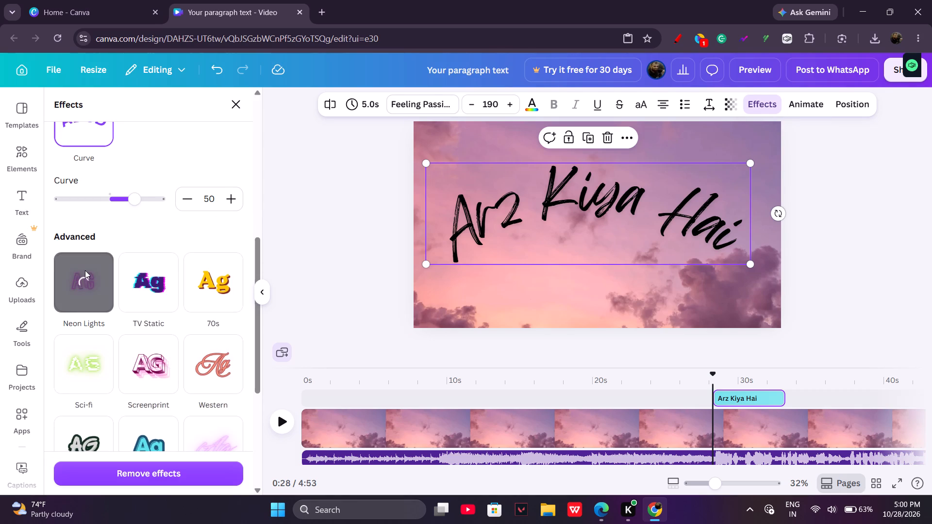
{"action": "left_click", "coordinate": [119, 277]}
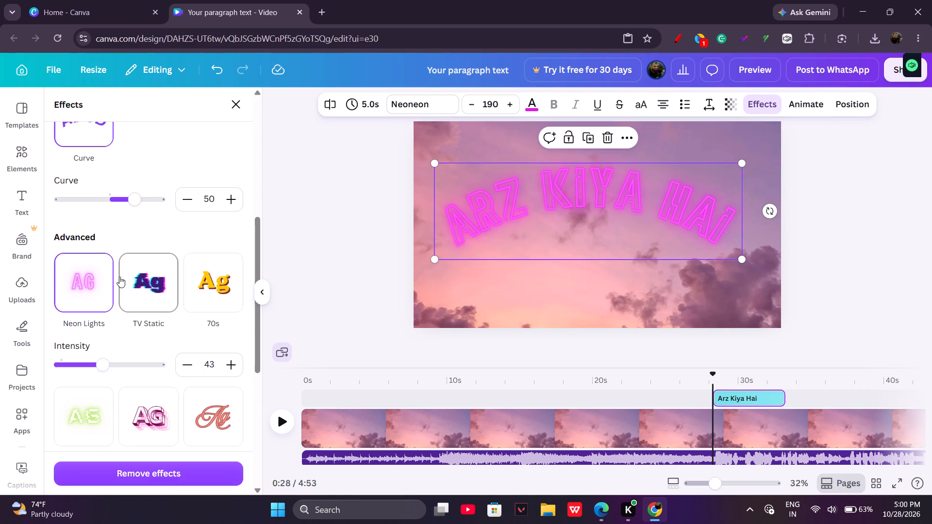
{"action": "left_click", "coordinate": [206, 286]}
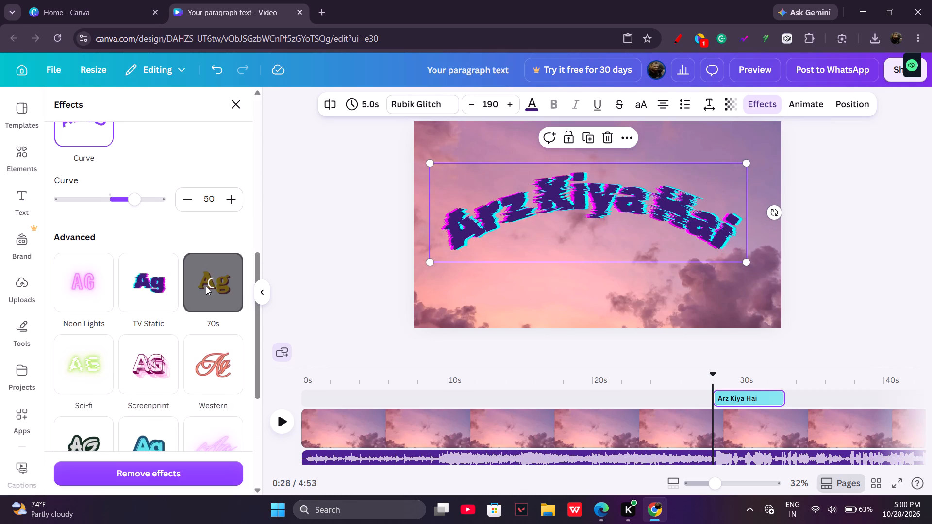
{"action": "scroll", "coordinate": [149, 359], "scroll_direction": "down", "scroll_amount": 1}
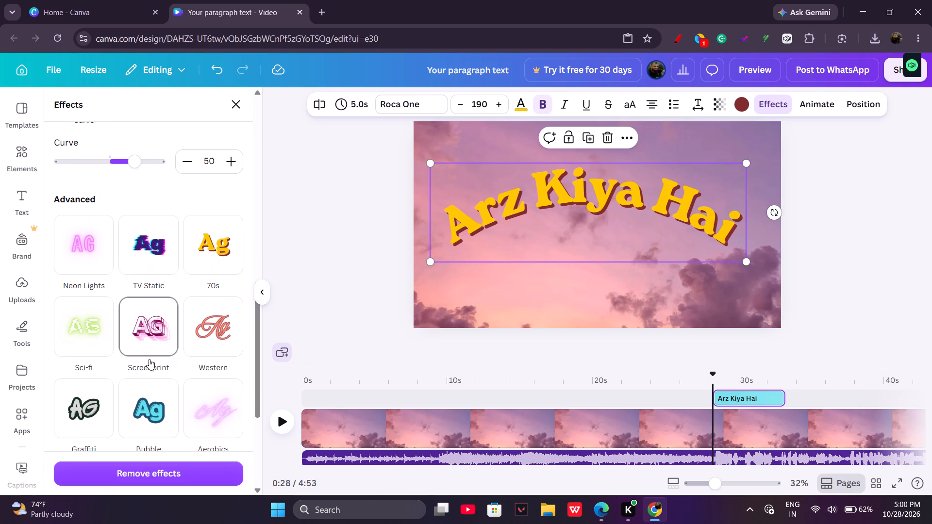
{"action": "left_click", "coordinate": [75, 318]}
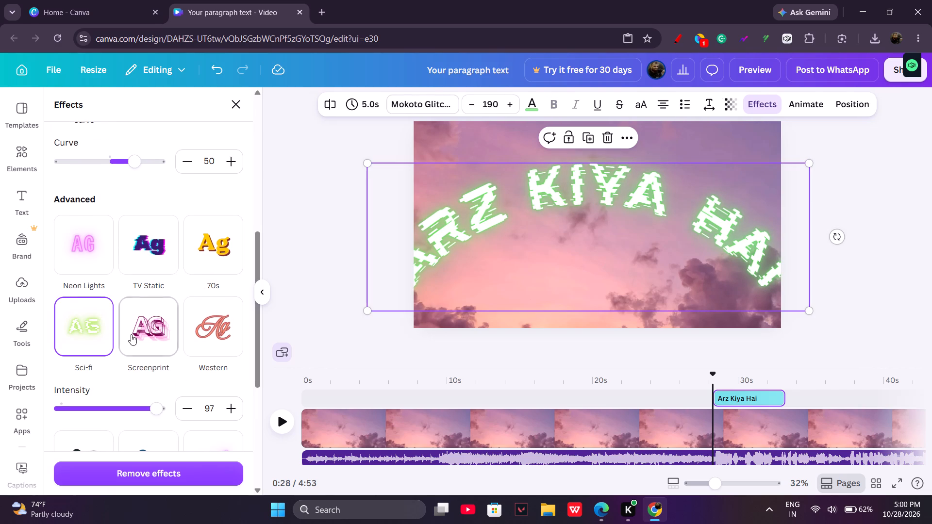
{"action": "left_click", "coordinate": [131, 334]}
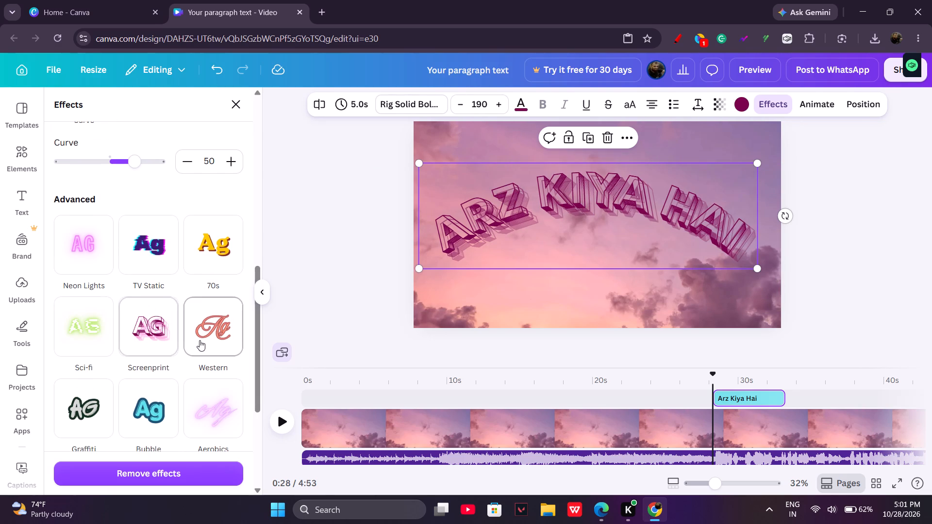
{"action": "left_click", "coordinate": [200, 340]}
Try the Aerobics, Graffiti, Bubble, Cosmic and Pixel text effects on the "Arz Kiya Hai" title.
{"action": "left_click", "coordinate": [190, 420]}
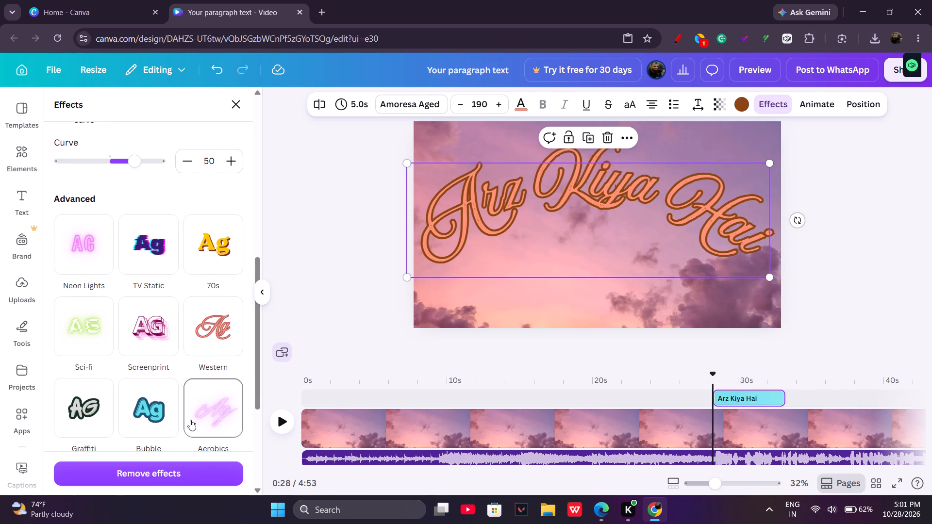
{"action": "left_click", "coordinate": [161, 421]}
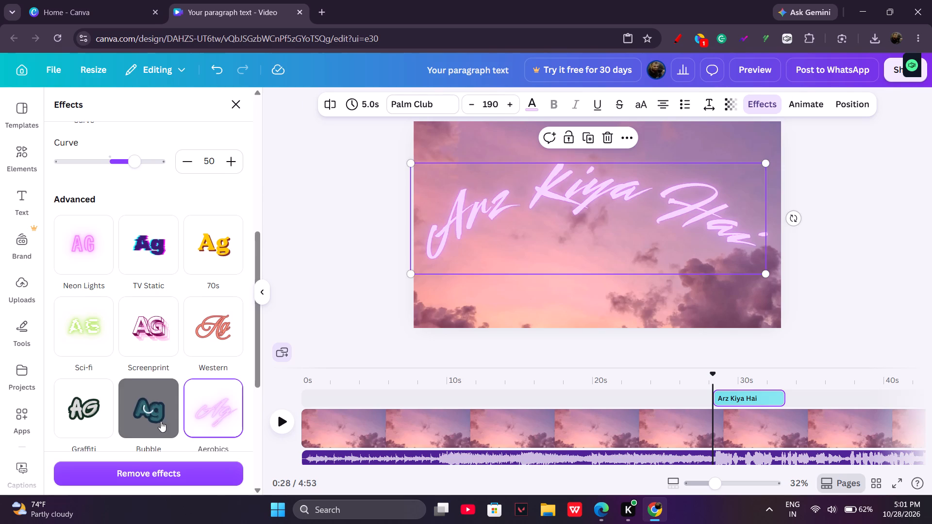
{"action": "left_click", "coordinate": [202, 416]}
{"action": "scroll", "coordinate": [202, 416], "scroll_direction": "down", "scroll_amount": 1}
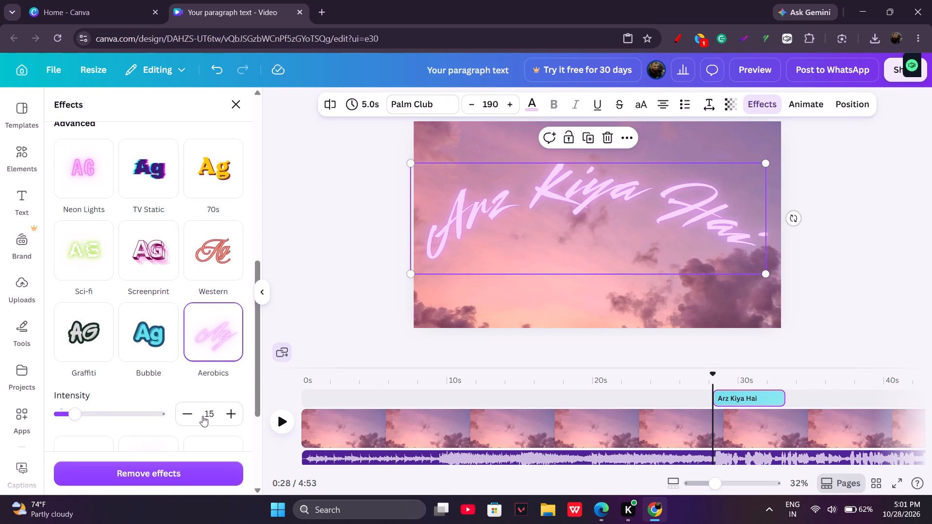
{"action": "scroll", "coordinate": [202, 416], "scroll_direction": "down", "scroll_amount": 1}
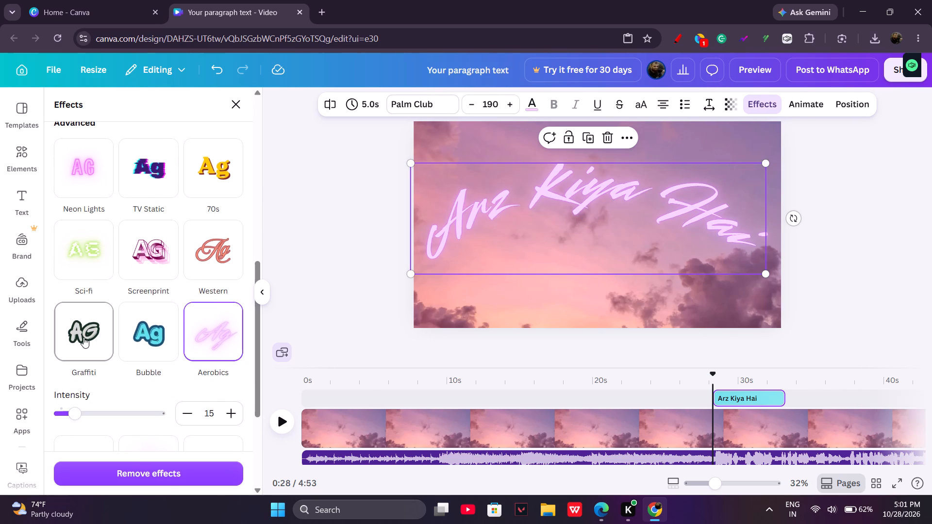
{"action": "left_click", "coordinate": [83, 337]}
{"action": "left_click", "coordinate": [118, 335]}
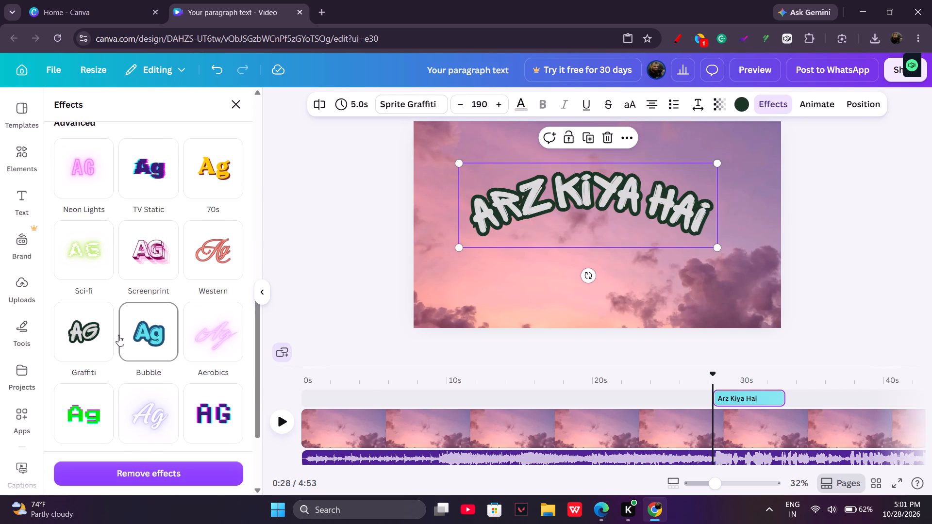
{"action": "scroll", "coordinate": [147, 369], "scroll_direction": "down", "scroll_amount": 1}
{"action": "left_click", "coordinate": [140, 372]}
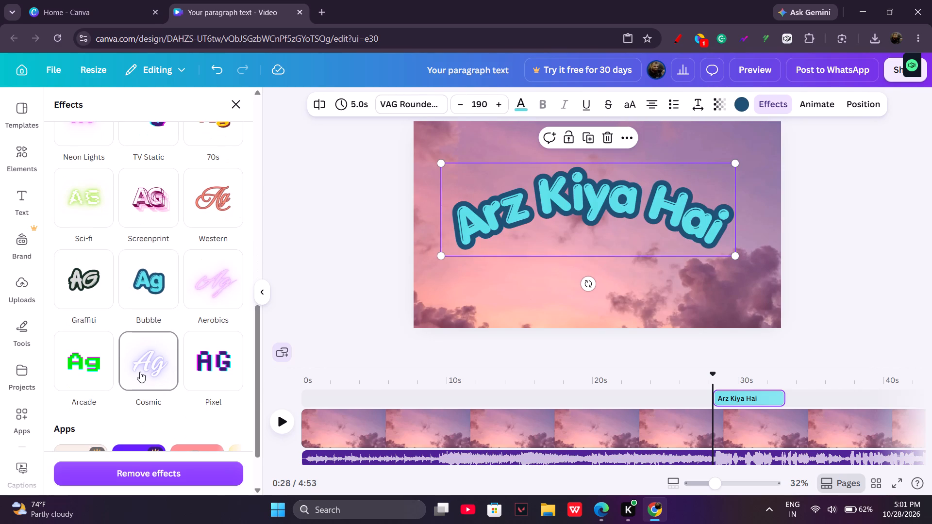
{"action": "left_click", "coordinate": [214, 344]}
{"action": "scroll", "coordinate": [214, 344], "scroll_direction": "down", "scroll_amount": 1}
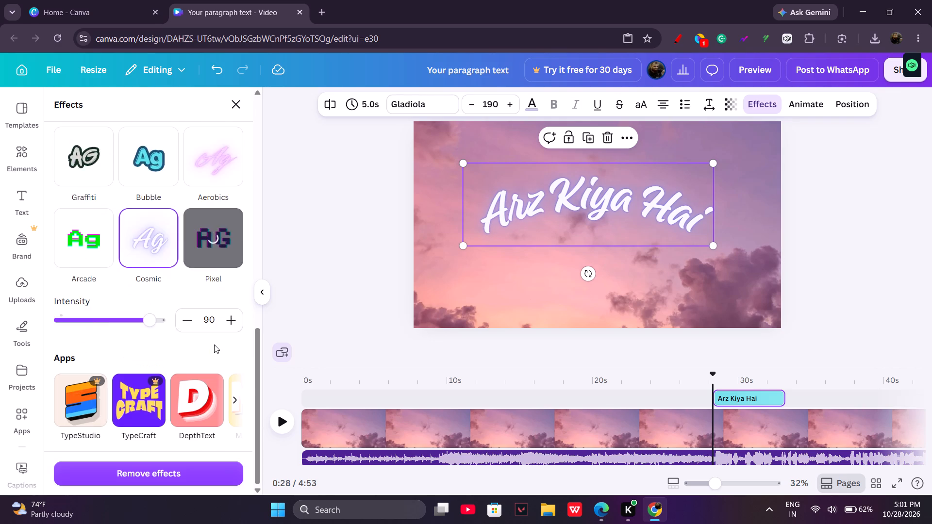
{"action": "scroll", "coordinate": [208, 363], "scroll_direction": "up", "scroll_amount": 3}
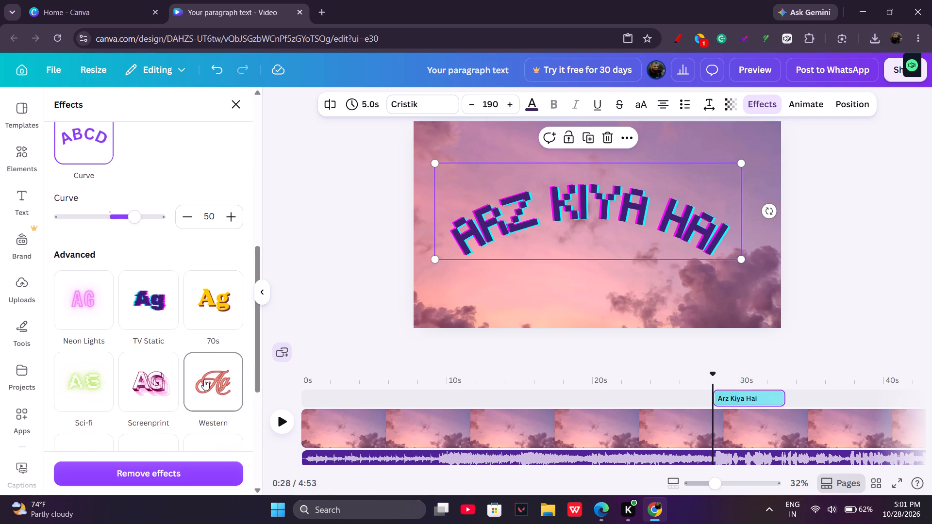
Apply the Aerobics text effect to the curved "Arz Kiya Hai" title.
{"action": "left_click", "coordinate": [204, 379]}
{"action": "scroll", "coordinate": [206, 409], "scroll_direction": "down", "scroll_amount": 2}
{"action": "left_click", "coordinate": [205, 357]}
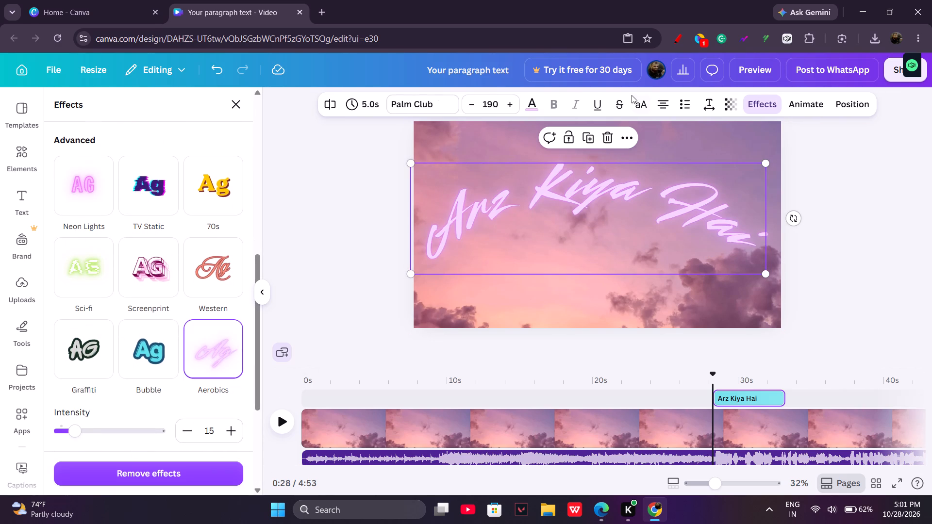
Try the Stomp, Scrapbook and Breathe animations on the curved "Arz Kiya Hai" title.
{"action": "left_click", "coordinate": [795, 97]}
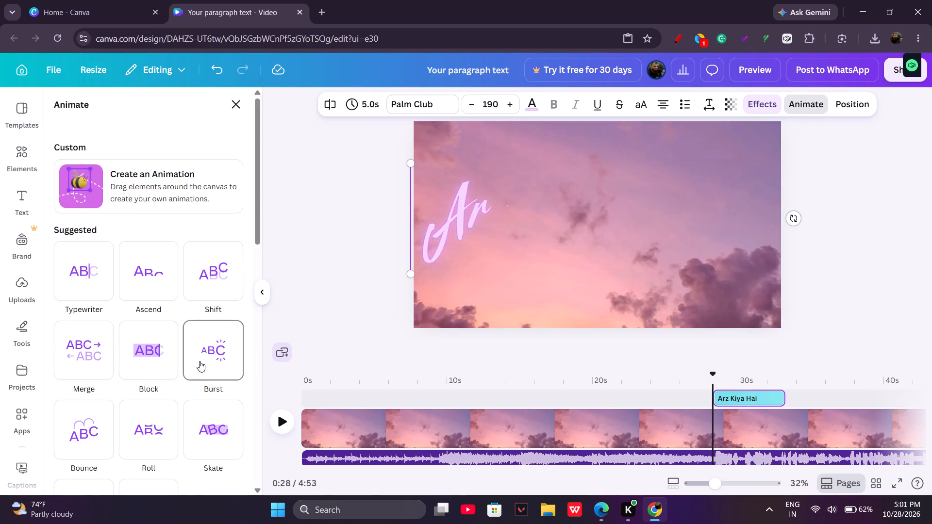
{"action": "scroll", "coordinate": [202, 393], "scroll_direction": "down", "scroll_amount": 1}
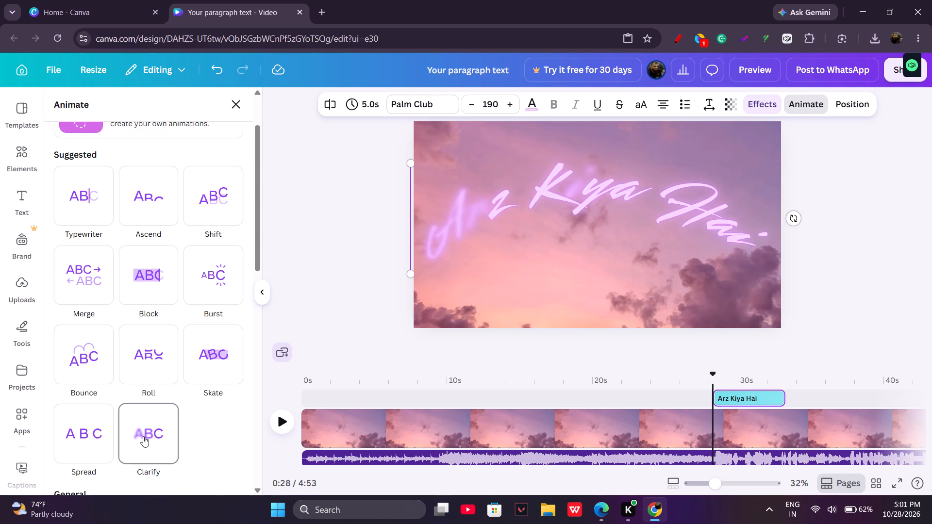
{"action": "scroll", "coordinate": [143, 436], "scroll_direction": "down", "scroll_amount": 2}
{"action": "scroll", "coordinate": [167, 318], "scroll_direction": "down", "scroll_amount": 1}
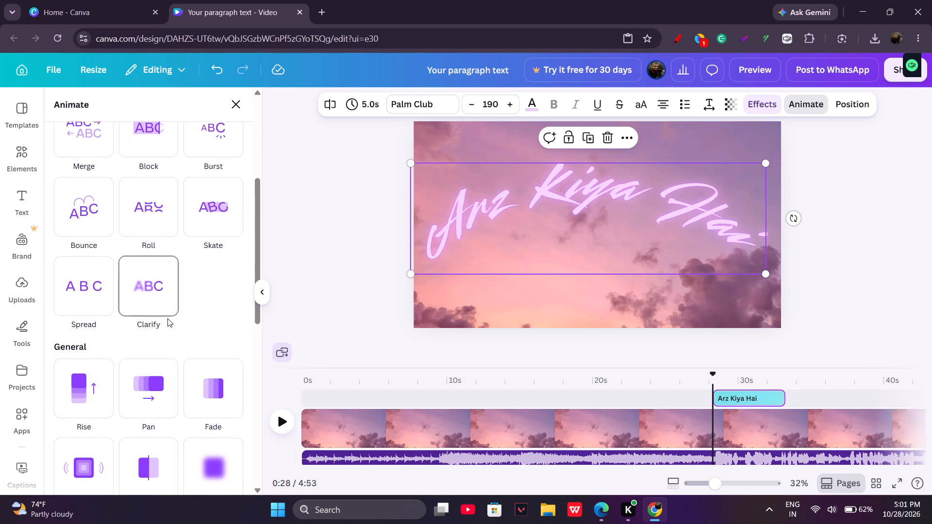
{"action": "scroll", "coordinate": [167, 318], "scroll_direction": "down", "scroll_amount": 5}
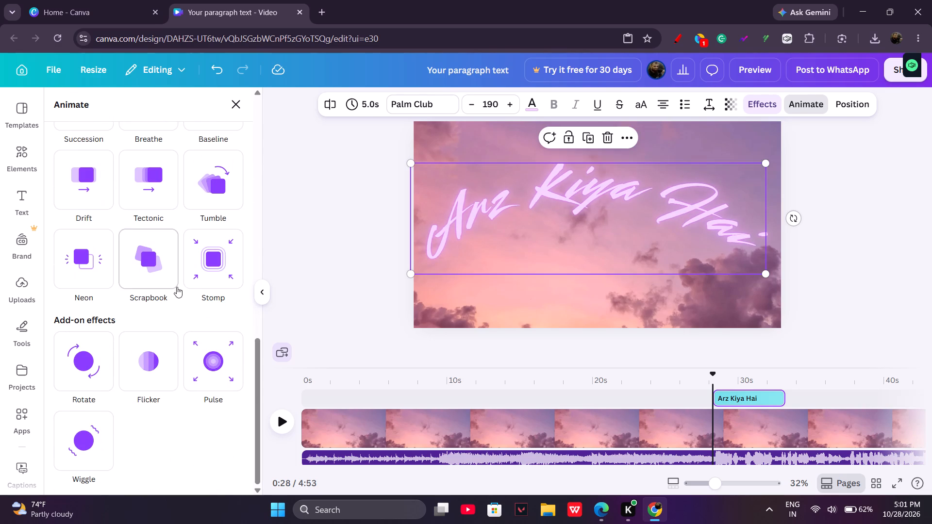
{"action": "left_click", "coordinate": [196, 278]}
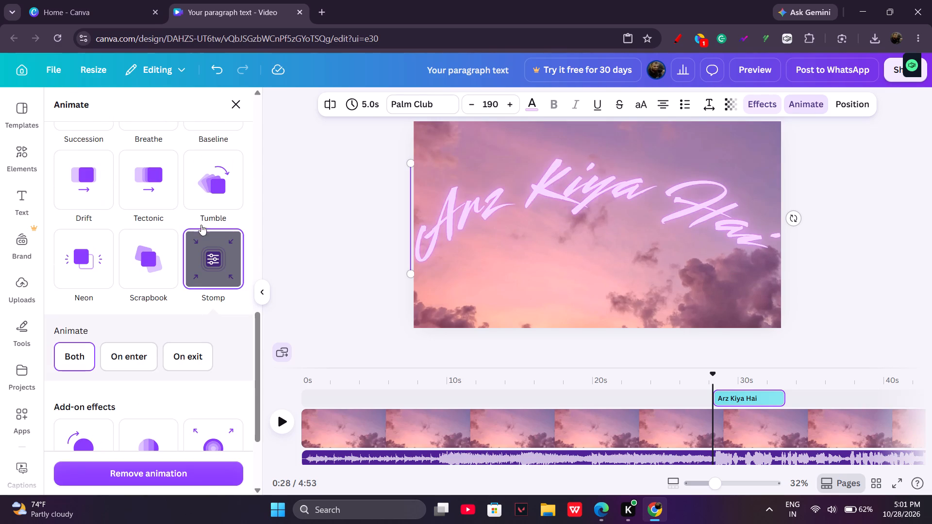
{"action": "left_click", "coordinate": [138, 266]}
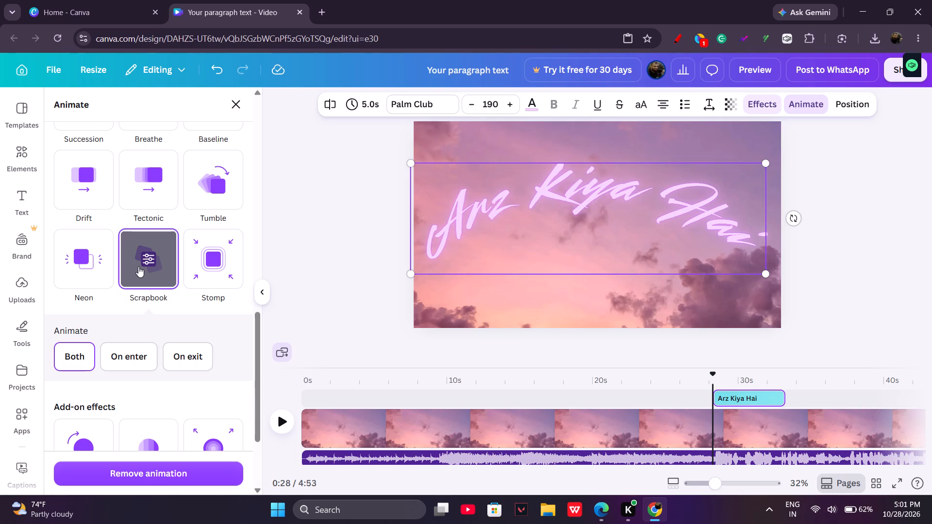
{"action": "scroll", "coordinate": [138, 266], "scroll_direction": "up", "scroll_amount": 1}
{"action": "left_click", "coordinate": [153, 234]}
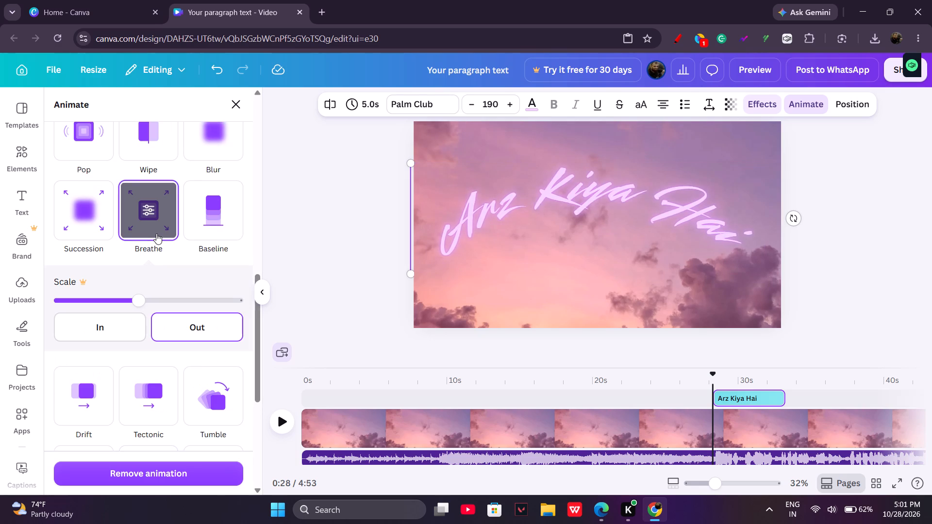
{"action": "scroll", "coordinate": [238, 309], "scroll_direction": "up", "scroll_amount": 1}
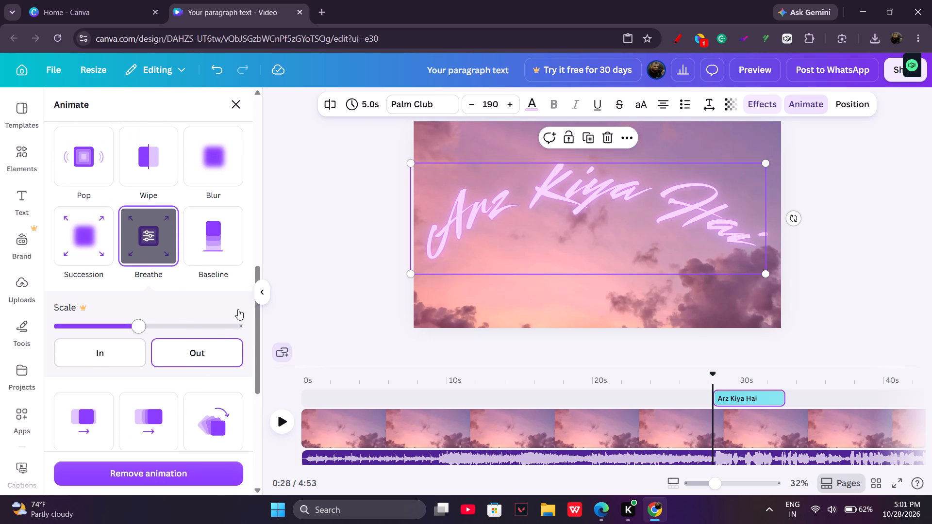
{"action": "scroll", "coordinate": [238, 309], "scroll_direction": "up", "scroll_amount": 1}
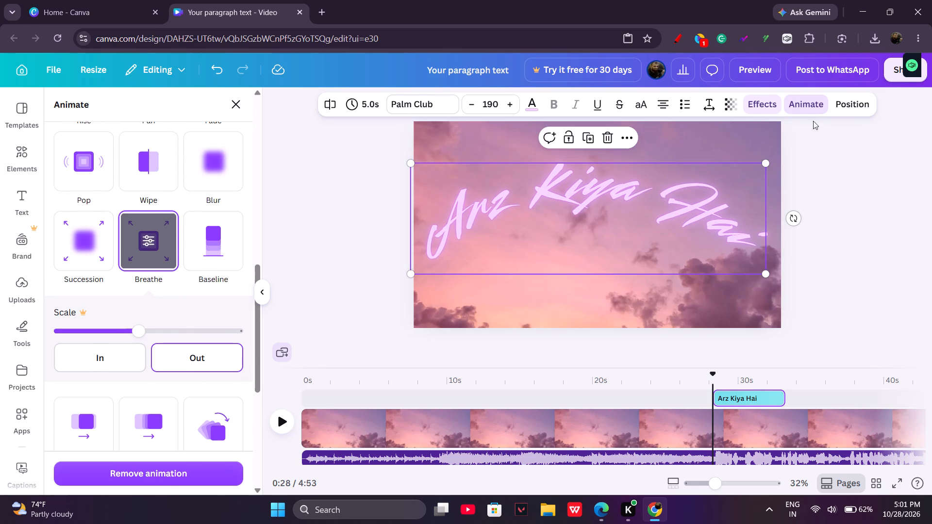
Move the "Arz Kiya Hai" title clip along the timeline so it starts about 0.7 s into the video.
{"action": "scroll", "coordinate": [491, 375], "scroll_direction": "down", "scroll_amount": 1}
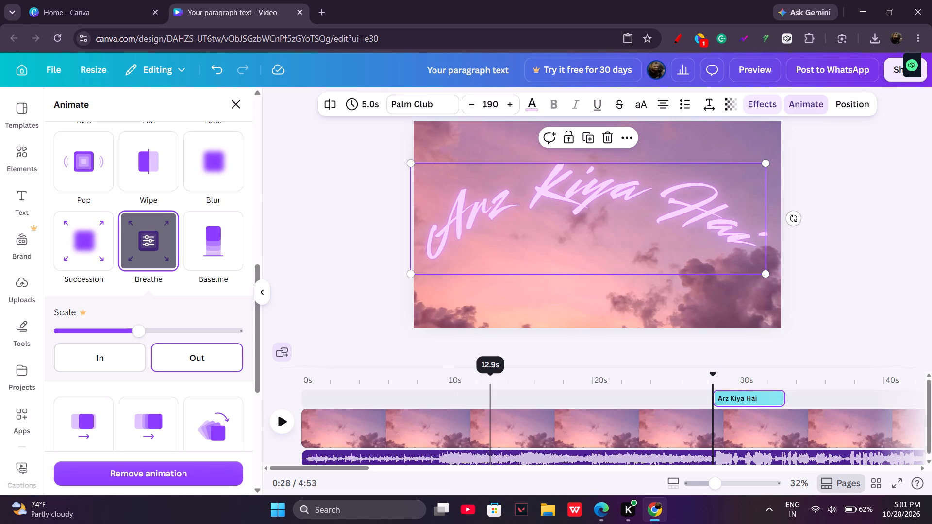
{"action": "scroll", "coordinate": [491, 375], "scroll_direction": "down", "scroll_amount": 1}
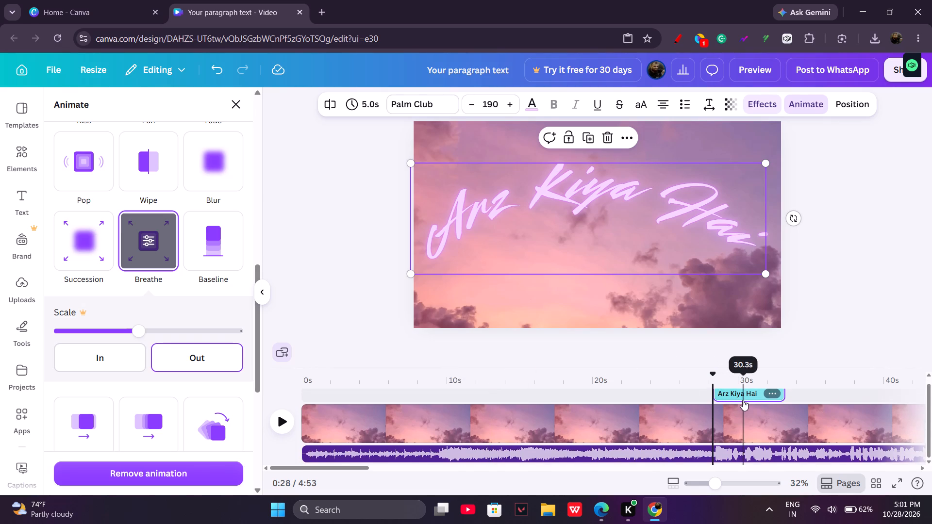
{"action": "left_click_drag", "start_coordinate": [741, 392], "coordinate": [510, 408]}
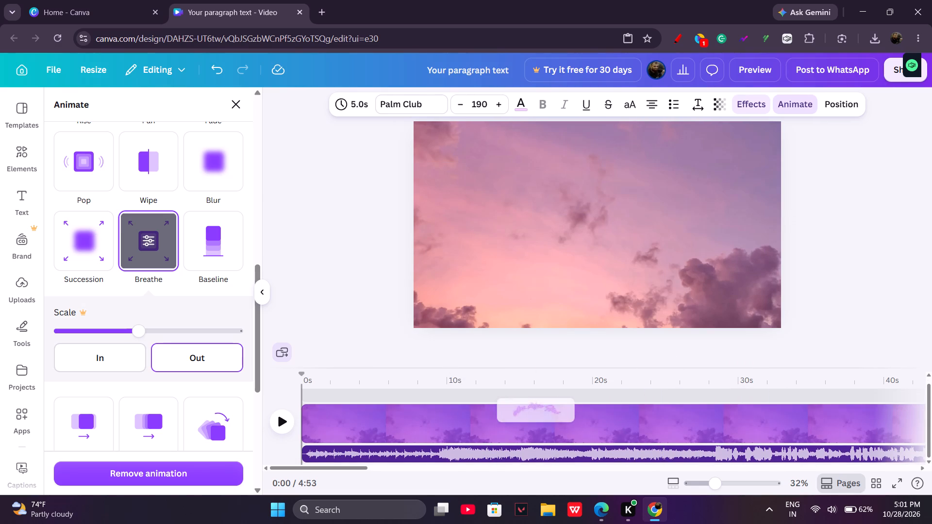
{"action": "left_click_drag", "start_coordinate": [510, 408], "coordinate": [431, 394]}
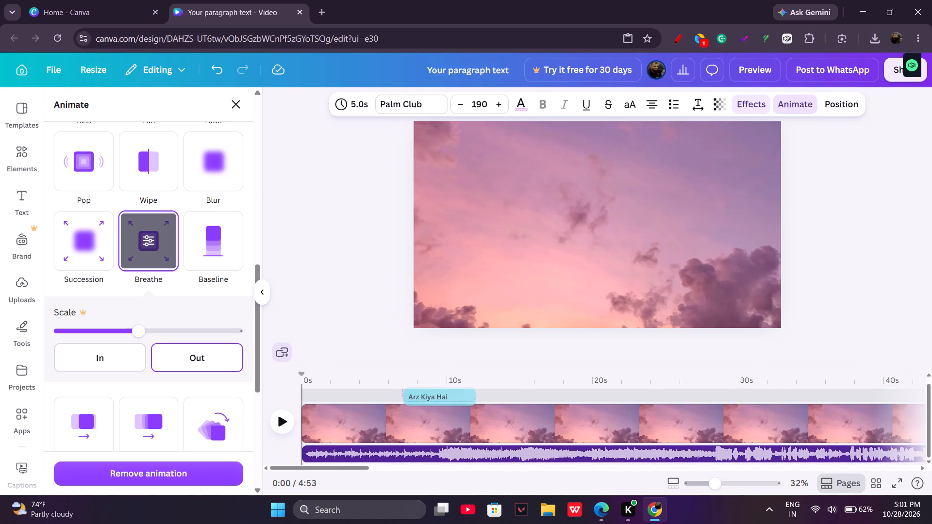
{"action": "left_click_drag", "start_coordinate": [431, 394], "coordinate": [334, 397]}
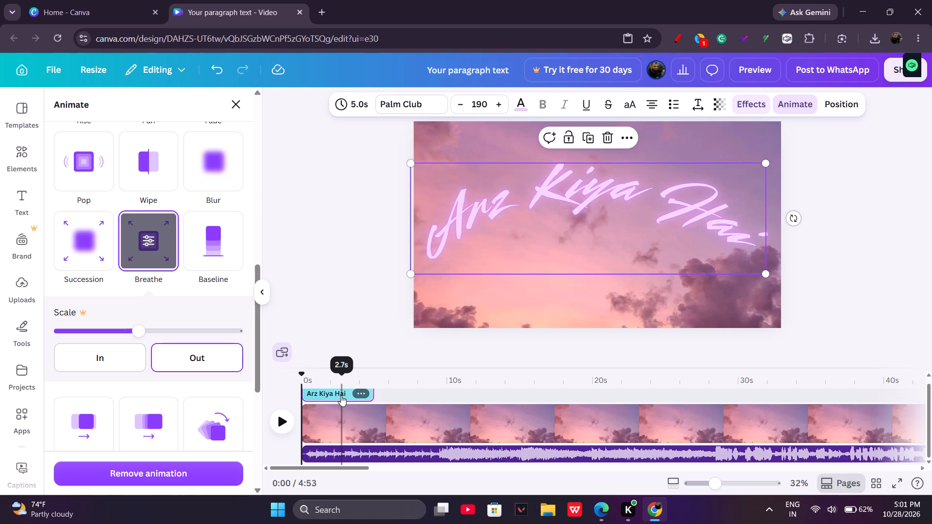
{"action": "left_click_drag", "start_coordinate": [341, 395], "coordinate": [351, 395]}
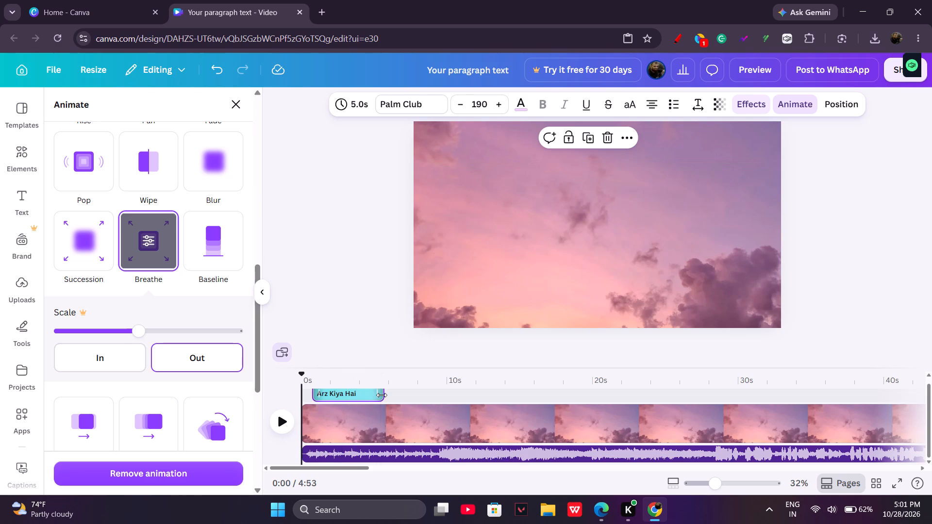
Extend the end of the "Arz Kiya Hai" title clip to about 28 s, making it 27.7 s long.
{"action": "left_click_drag", "start_coordinate": [382, 395], "coordinate": [675, 397]}
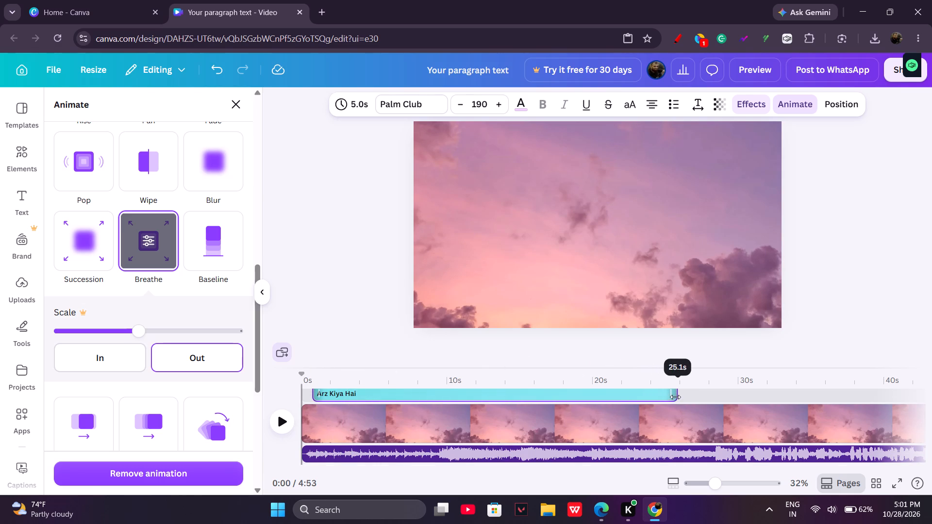
{"action": "left_click_drag", "start_coordinate": [675, 397], "coordinate": [713, 406]}
{"action": "left_click", "coordinate": [714, 405]}
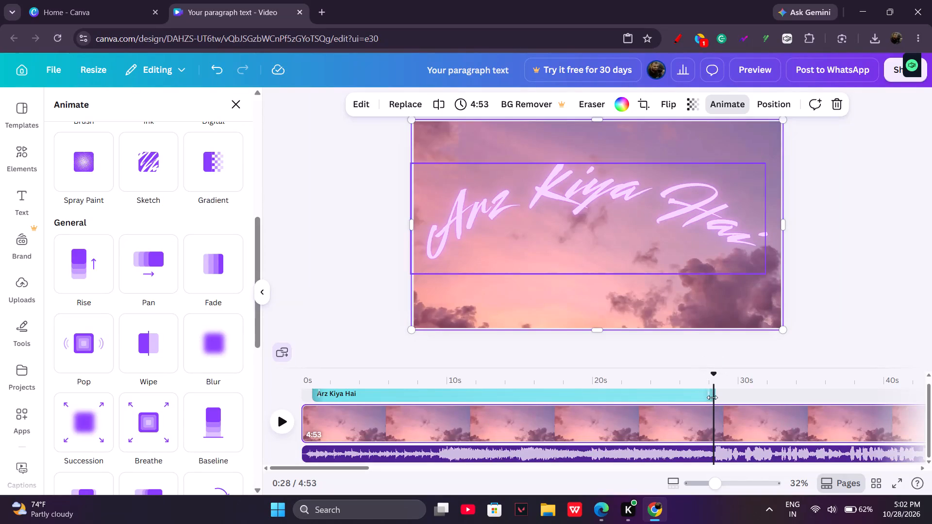
{"action": "left_click", "coordinate": [710, 394]}
Play the video from the beginning to preview how the title animates in.
{"action": "left_click", "coordinate": [300, 412]}
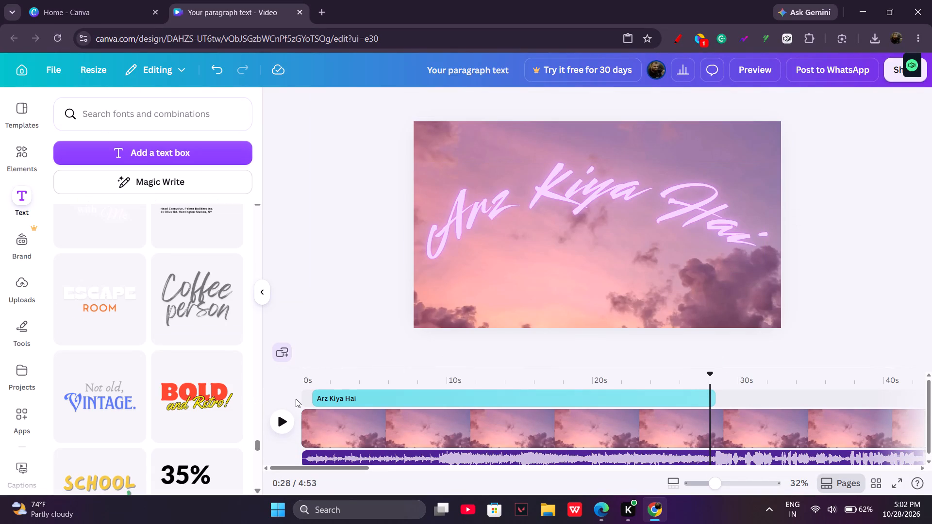
{"action": "left_click", "coordinate": [296, 399]}
{"action": "left_click", "coordinate": [302, 391]}
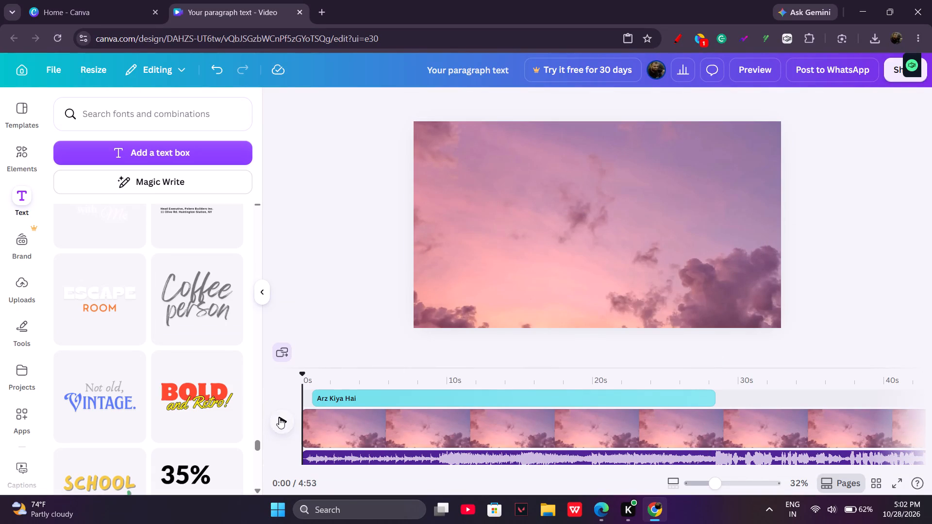
{"action": "left_click", "coordinate": [279, 418]}
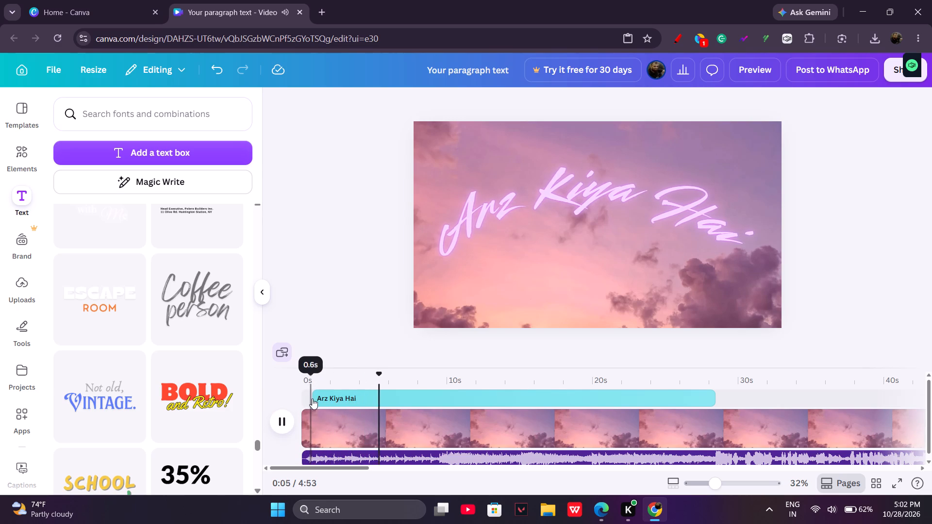
Change the "Arz Kiya Hai" title's animation to Blur.
{"action": "left_click", "coordinate": [353, 398]}
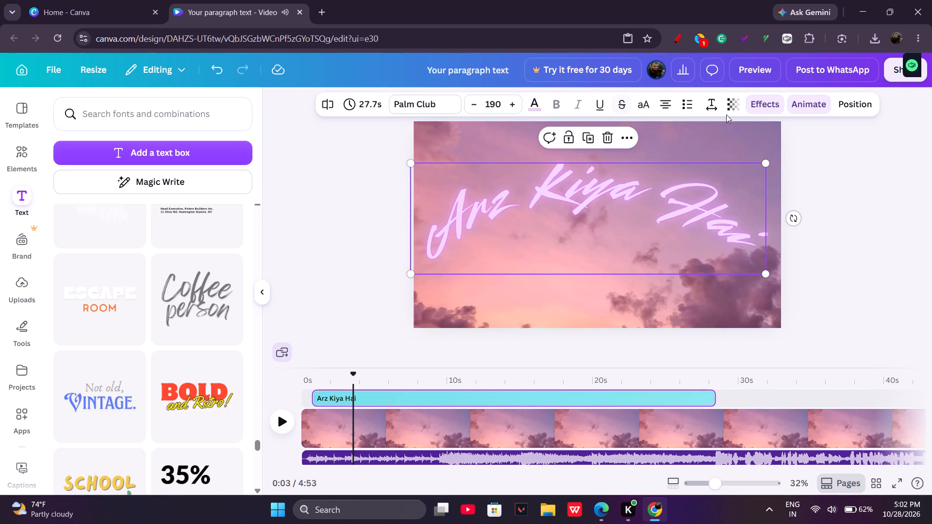
{"action": "left_click", "coordinate": [814, 106]}
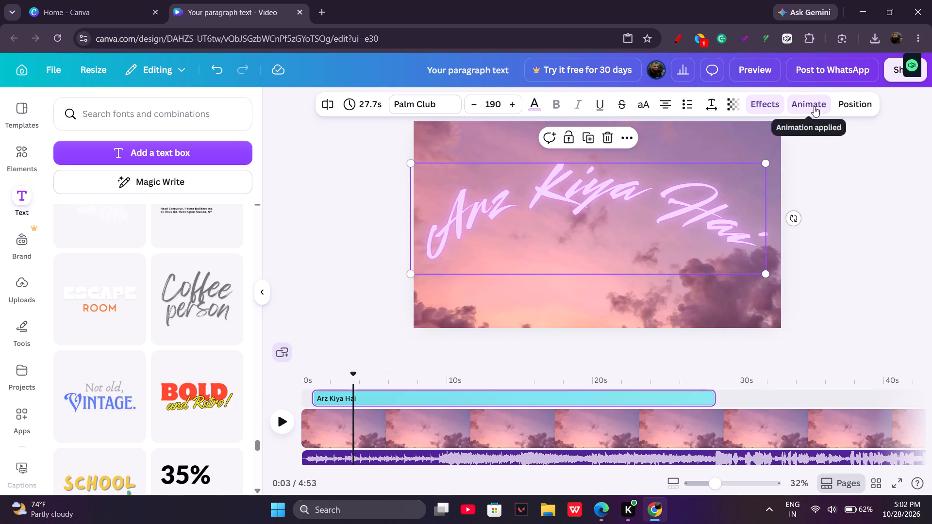
{"action": "left_click", "coordinate": [207, 289]}
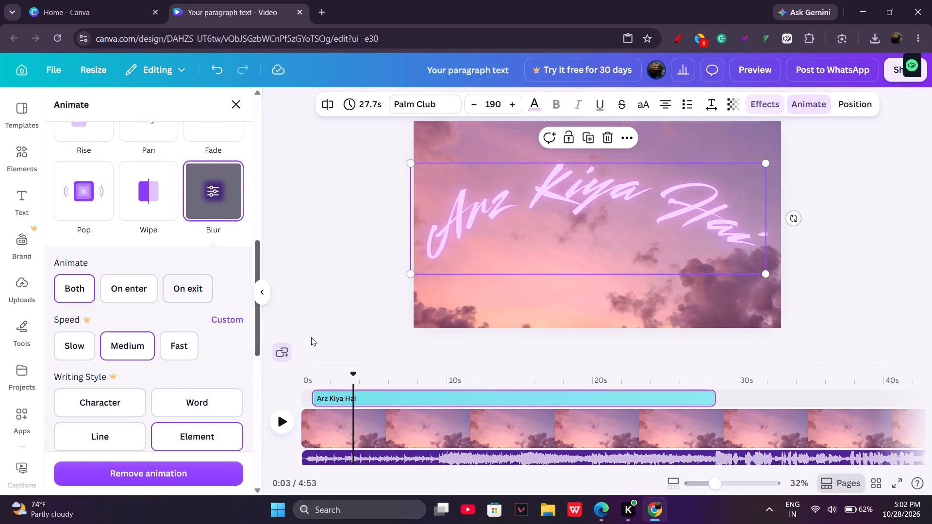
Play the video from the beginning to check the title's Blur animation.
{"action": "left_click", "coordinate": [293, 384]}
{"action": "left_click", "coordinate": [302, 390]}
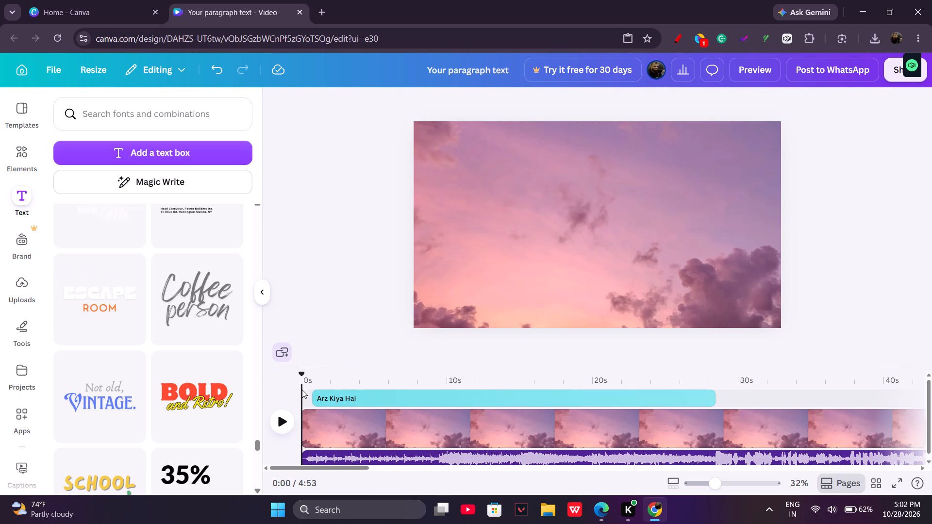
{"action": "left_click", "coordinate": [280, 420]}
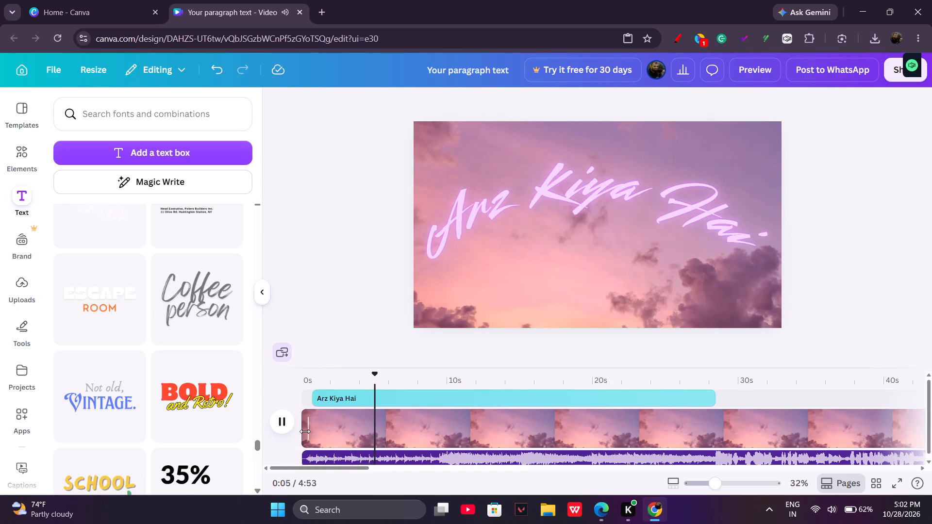
{"action": "scroll", "coordinate": [305, 431], "scroll_direction": "down", "scroll_amount": 1}
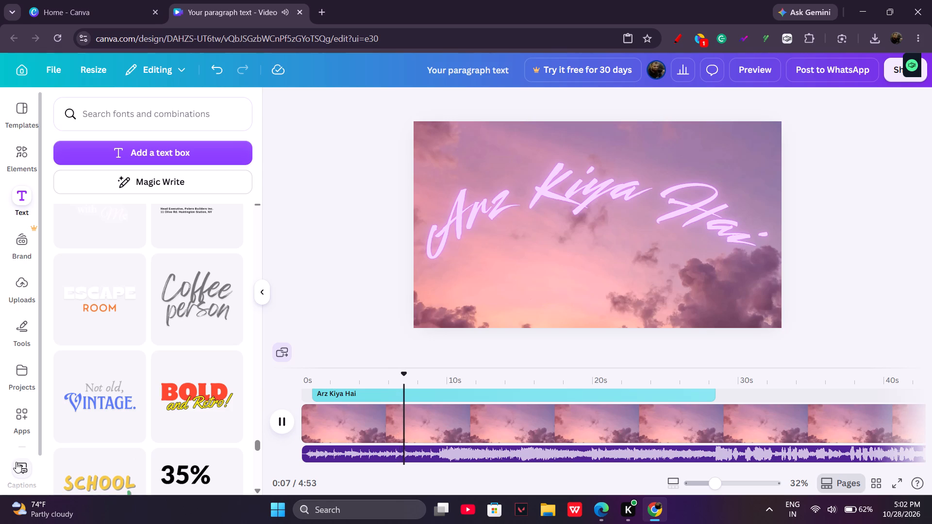
{"action": "left_click", "coordinate": [277, 237]}
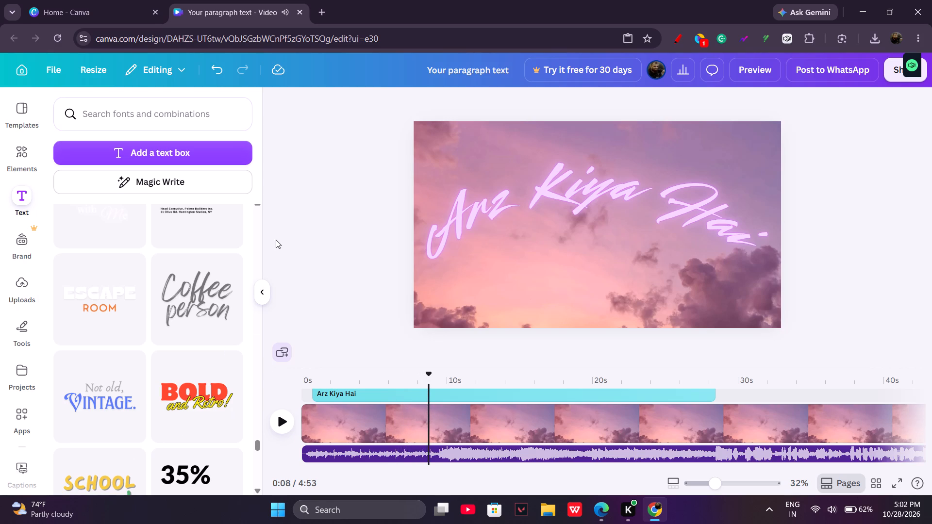
{"action": "key", "text": "space"}
{"action": "left_click", "coordinate": [279, 423]}
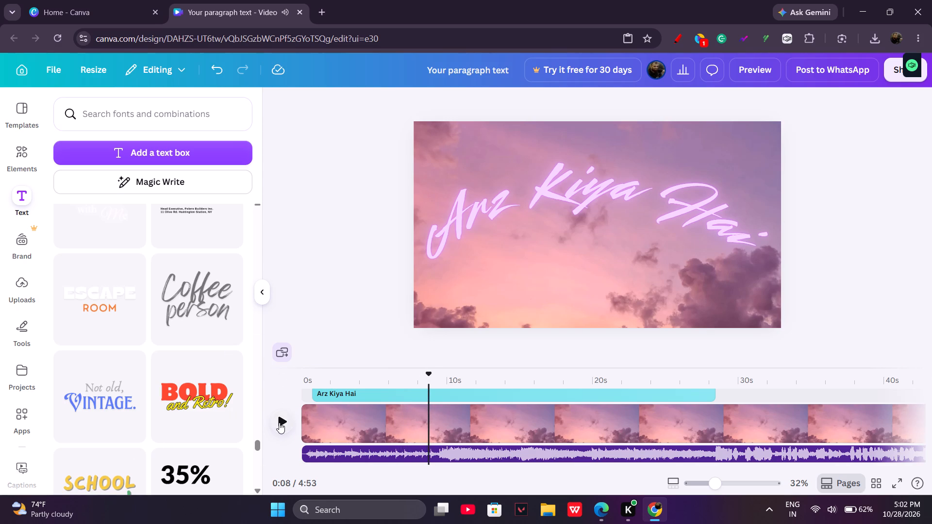
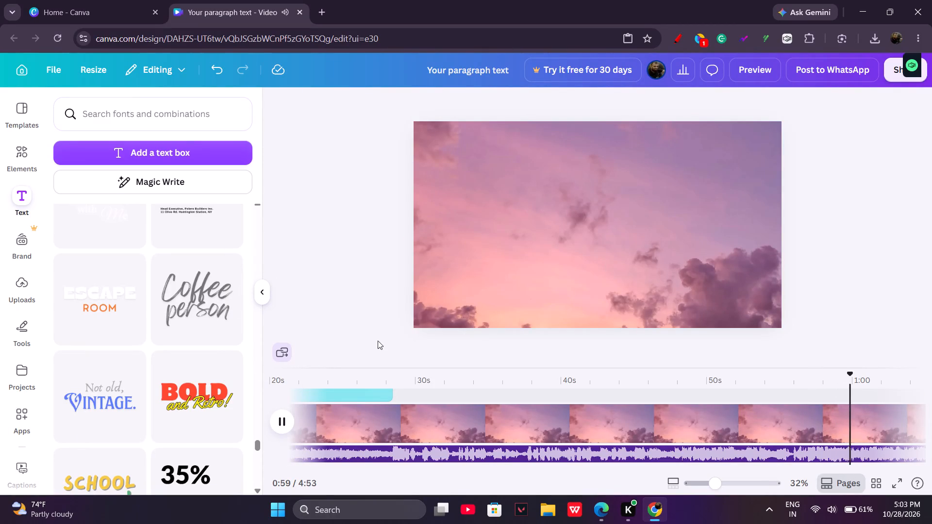
Stop the playback and place the playhead at 28.4 s, at the end of the "Arz Kiya Hai" title clip.
{"action": "left_click", "coordinate": [395, 388]}
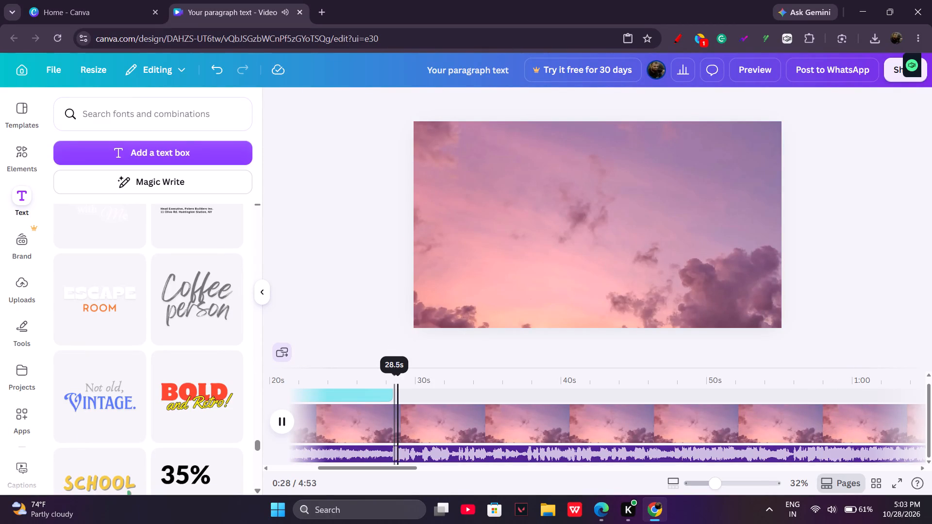
{"action": "key", "text": "space"}
{"action": "left_click", "coordinate": [393, 384]}
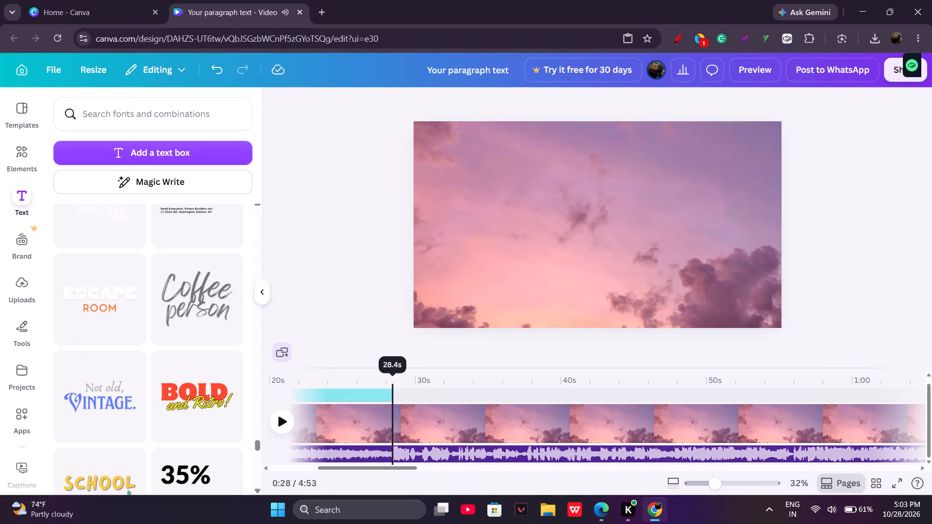
Browse the full range of caption styles, from Classic to Arcade, for one that suits the video.
{"action": "left_click", "coordinate": [20, 460]}
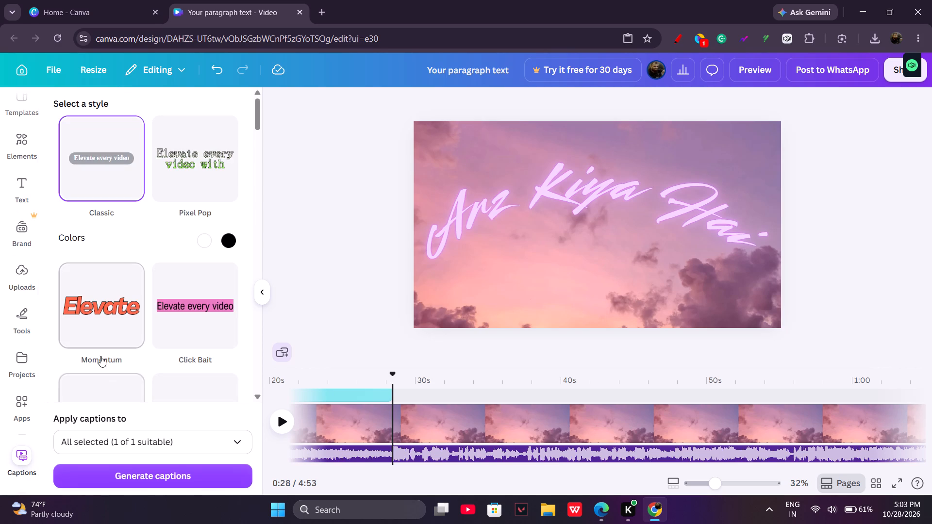
{"action": "scroll", "coordinate": [145, 380], "scroll_direction": "down", "scroll_amount": 1}
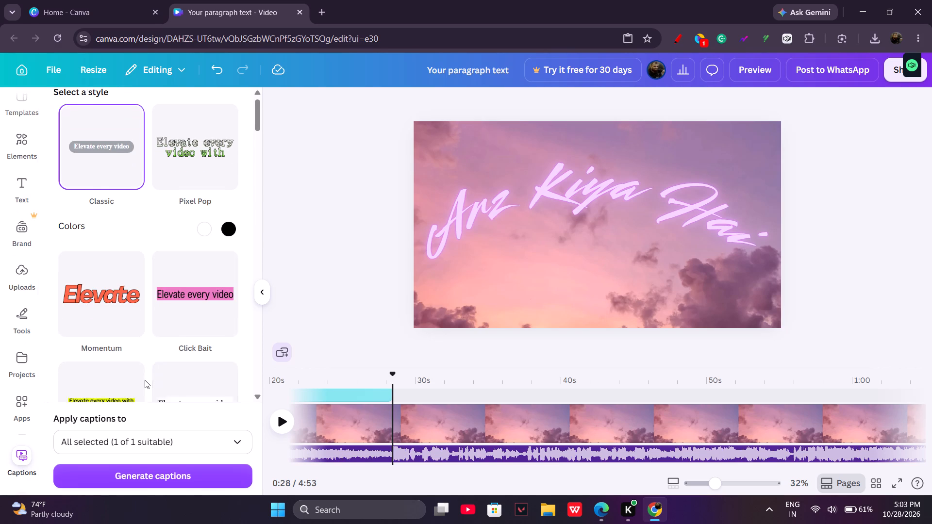
{"action": "scroll", "coordinate": [145, 380], "scroll_direction": "down", "scroll_amount": 3}
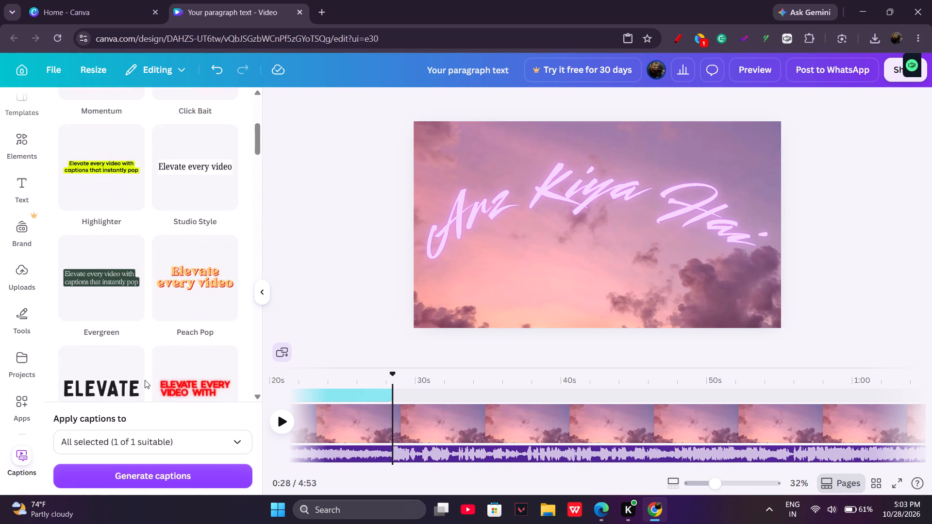
{"action": "scroll", "coordinate": [145, 380], "scroll_direction": "down", "scroll_amount": 4}
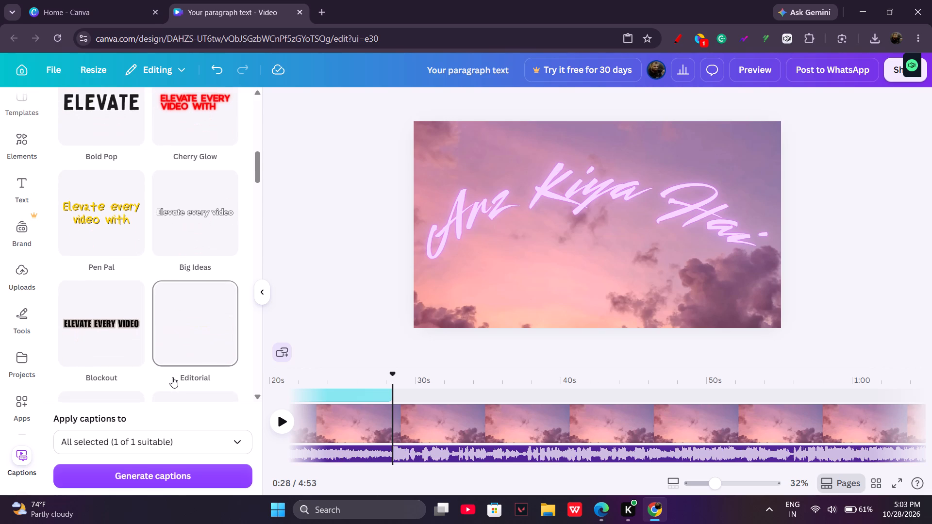
{"action": "scroll", "coordinate": [156, 341], "scroll_direction": "down", "scroll_amount": 2}
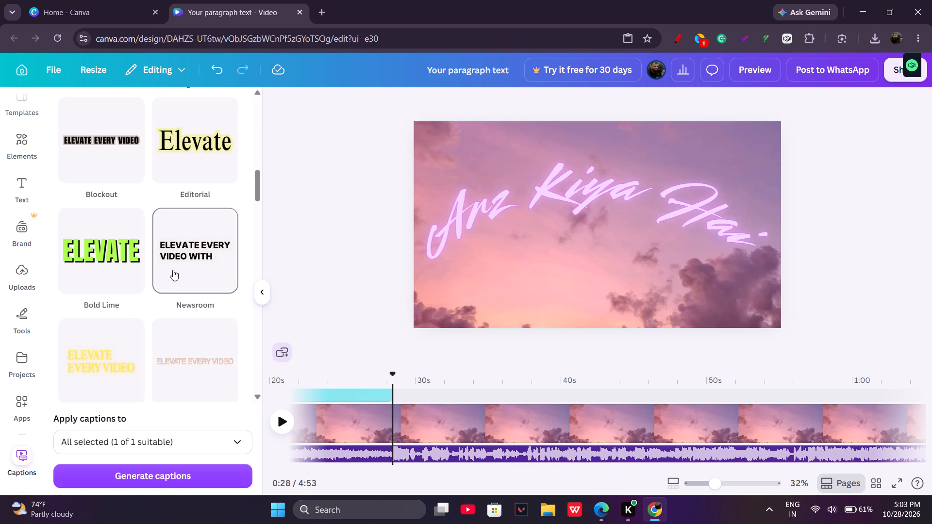
{"action": "scroll", "coordinate": [110, 374], "scroll_direction": "down", "scroll_amount": 3}
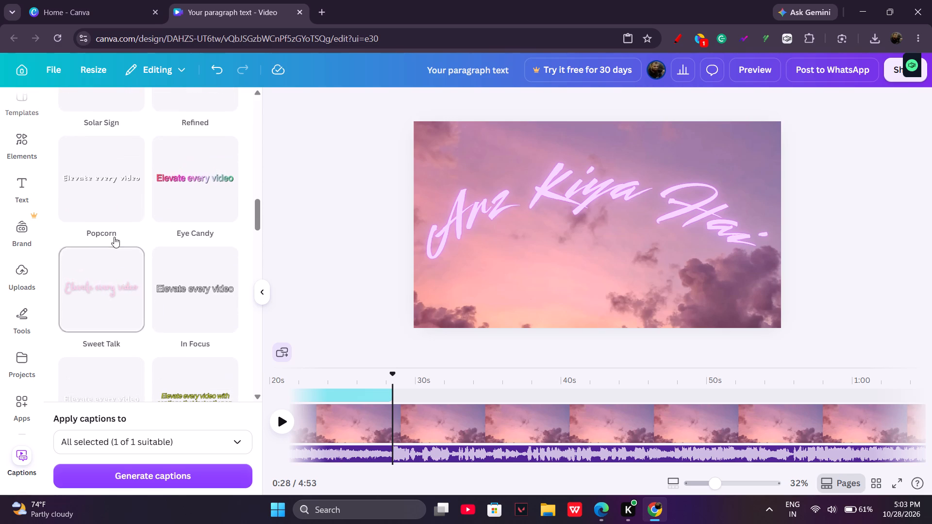
{"action": "scroll", "coordinate": [110, 222], "scroll_direction": "up", "scroll_amount": 12}
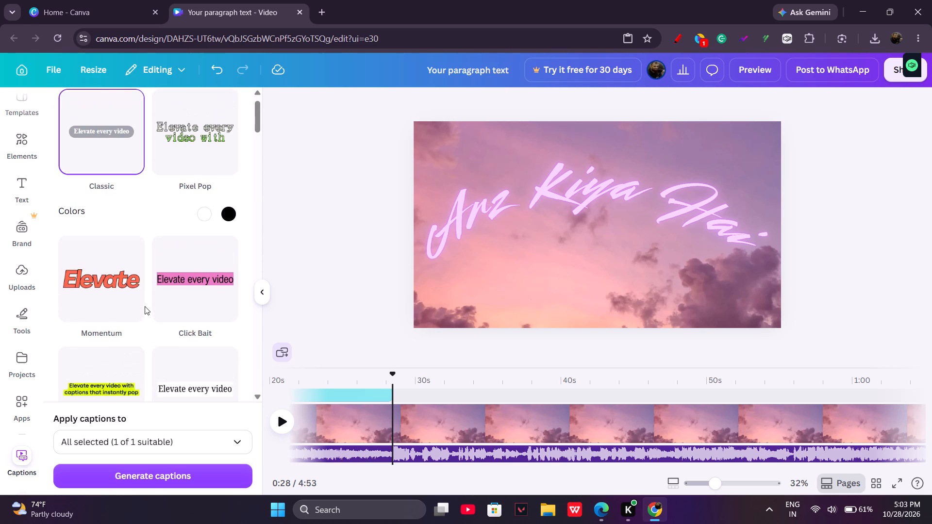
{"action": "scroll", "coordinate": [116, 294], "scroll_direction": "down", "scroll_amount": 6}
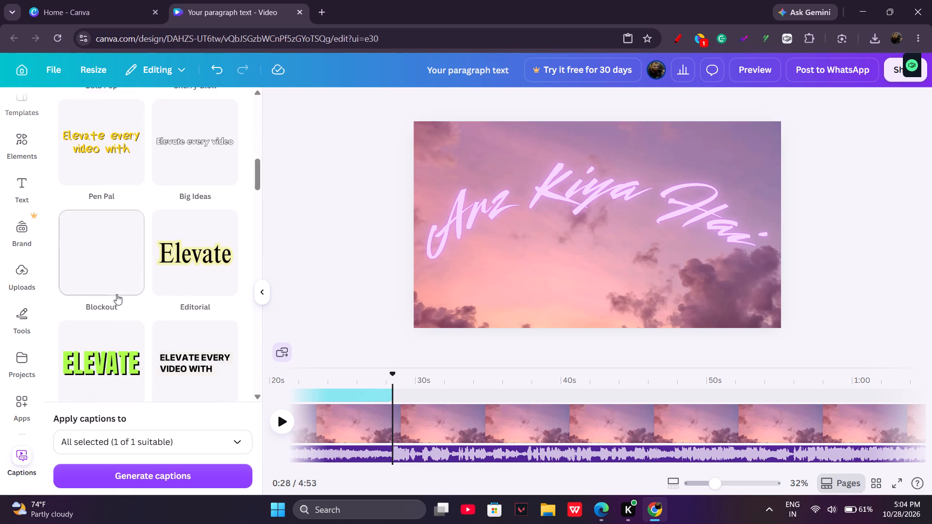
{"action": "scroll", "coordinate": [116, 294], "scroll_direction": "down", "scroll_amount": 1}
{"action": "scroll", "coordinate": [155, 345], "scroll_direction": "down", "scroll_amount": 3}
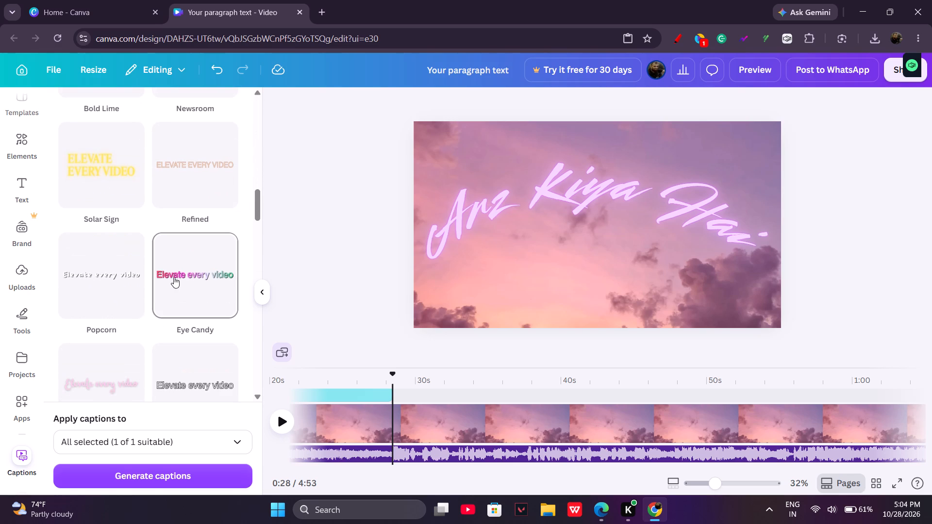
{"action": "scroll", "coordinate": [174, 277], "scroll_direction": "down", "scroll_amount": 1}
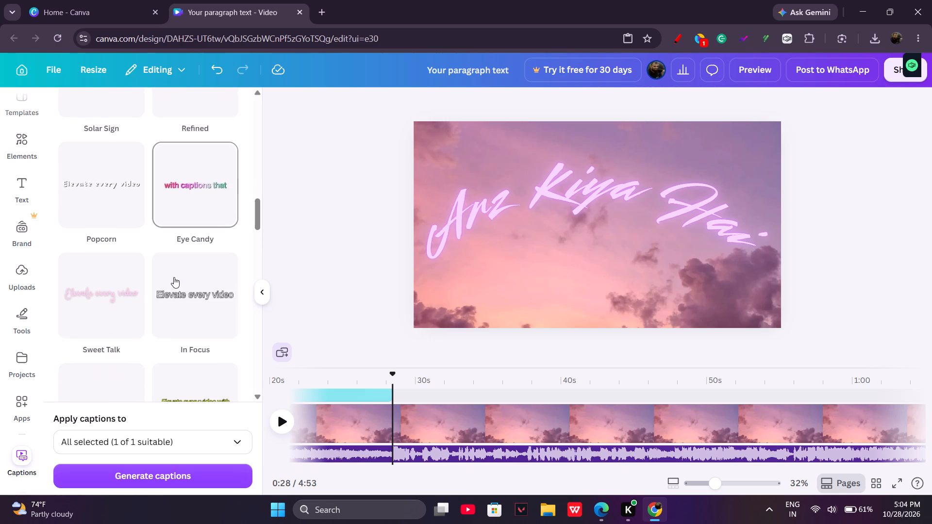
{"action": "scroll", "coordinate": [111, 339], "scroll_direction": "down", "scroll_amount": 2}
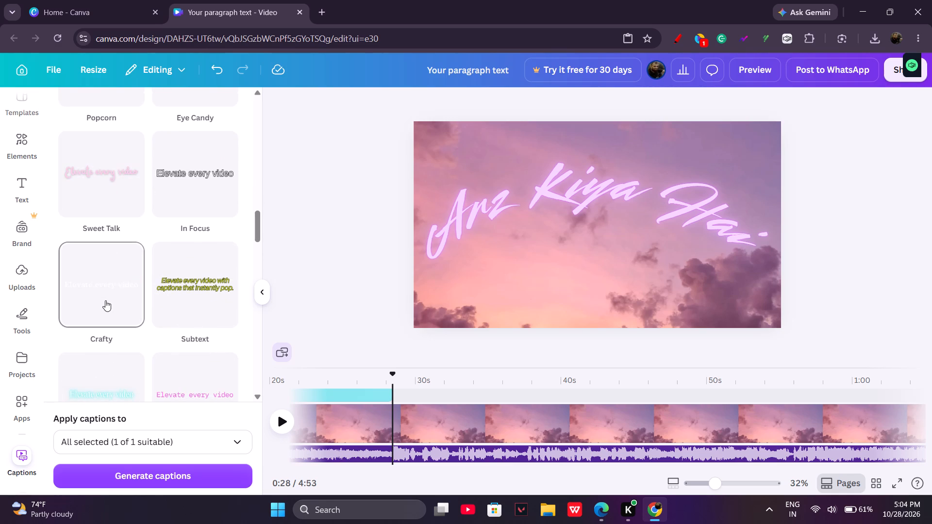
{"action": "scroll", "coordinate": [200, 296], "scroll_direction": "down", "scroll_amount": 1}
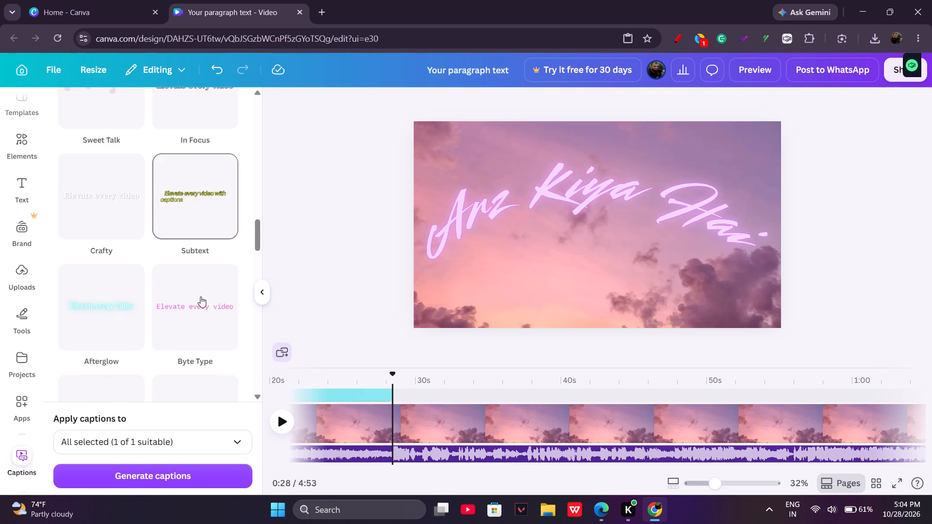
{"action": "scroll", "coordinate": [200, 296], "scroll_direction": "down", "scroll_amount": 1}
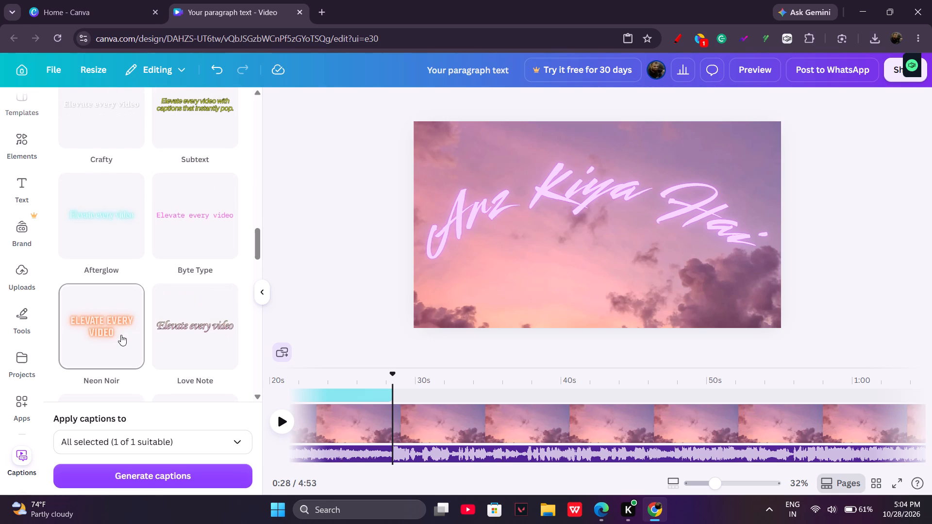
{"action": "scroll", "coordinate": [147, 347], "scroll_direction": "down", "scroll_amount": 3}
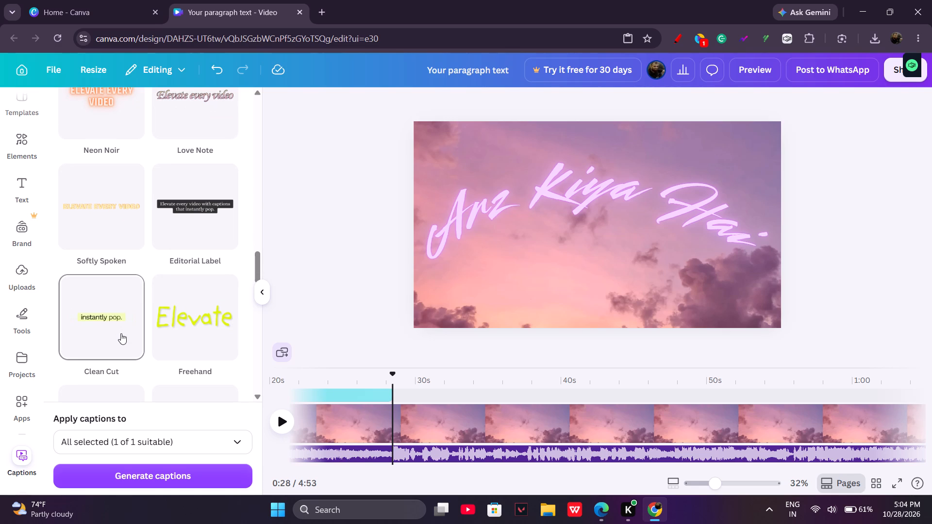
{"action": "scroll", "coordinate": [116, 339], "scroll_direction": "down", "scroll_amount": 2}
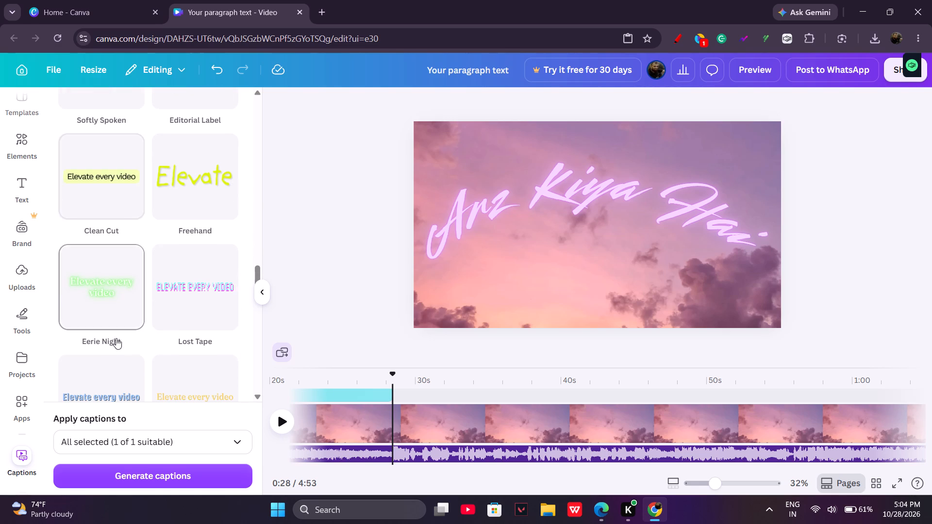
{"action": "scroll", "coordinate": [97, 305], "scroll_direction": "down", "scroll_amount": 2}
{"action": "scroll", "coordinate": [108, 351], "scroll_direction": "down", "scroll_amount": 2}
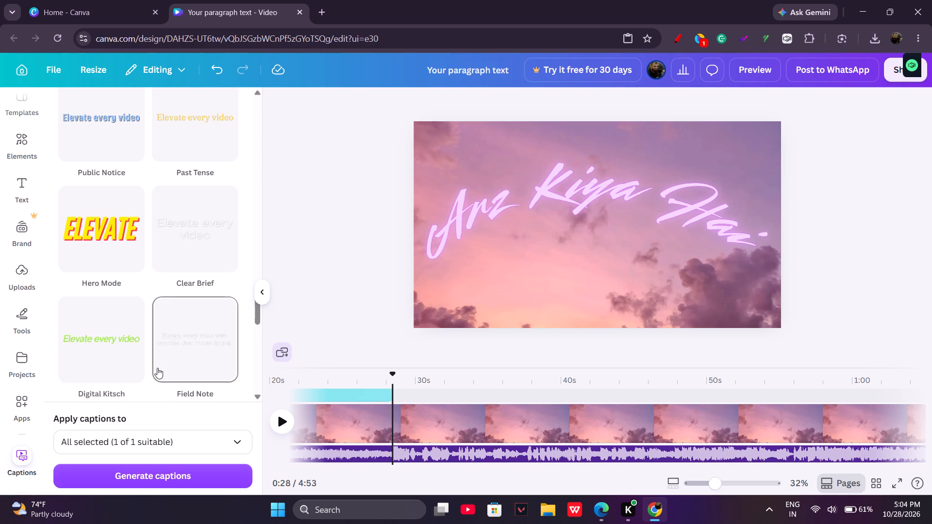
{"action": "scroll", "coordinate": [109, 352], "scroll_direction": "down", "scroll_amount": 1}
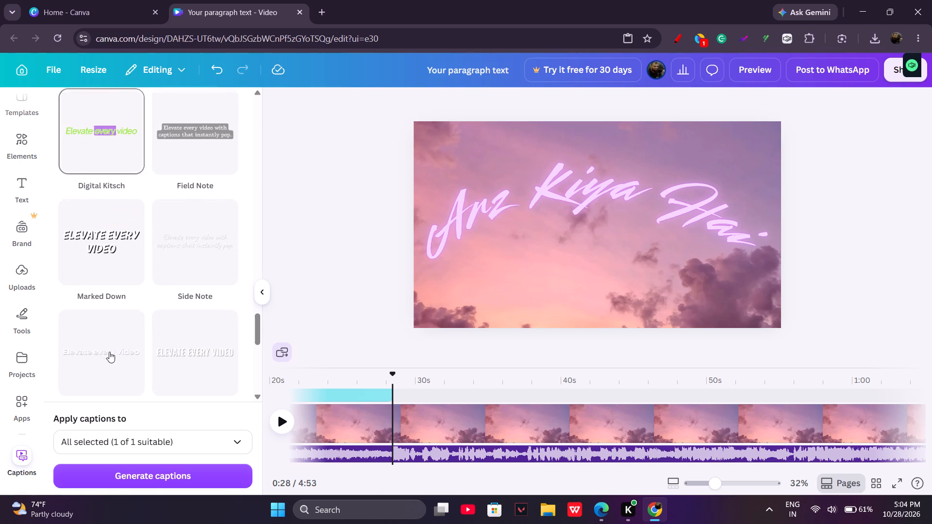
{"action": "scroll", "coordinate": [109, 352], "scroll_direction": "down", "scroll_amount": 1}
{"action": "scroll", "coordinate": [171, 358], "scroll_direction": "down", "scroll_amount": 3}
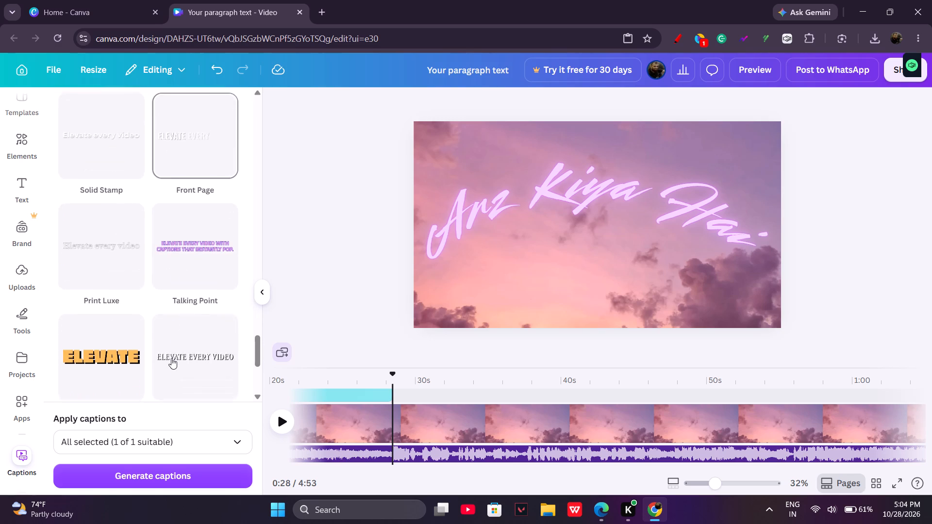
{"action": "scroll", "coordinate": [133, 365], "scroll_direction": "down", "scroll_amount": 3}
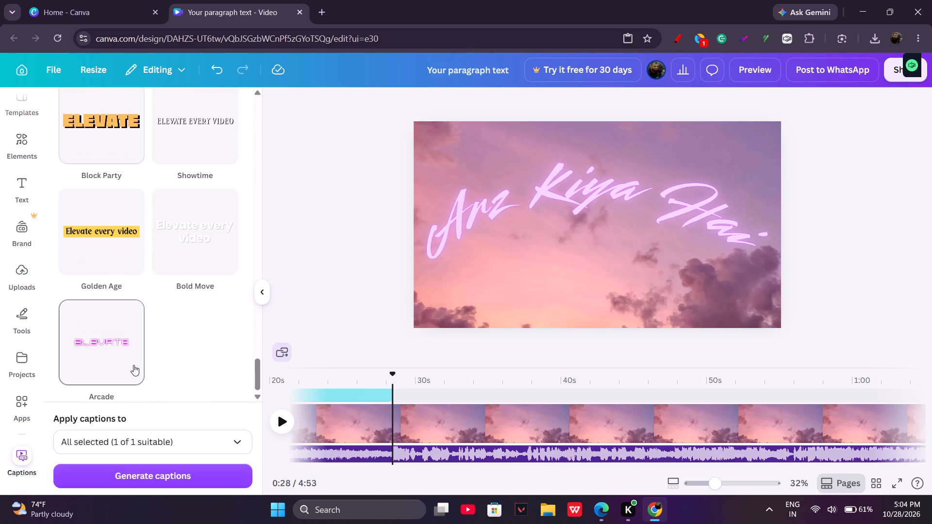
Choose the Clean Cut caption style and generate captions for all selected media.
{"action": "scroll", "coordinate": [126, 348], "scroll_direction": "up", "scroll_amount": 9}
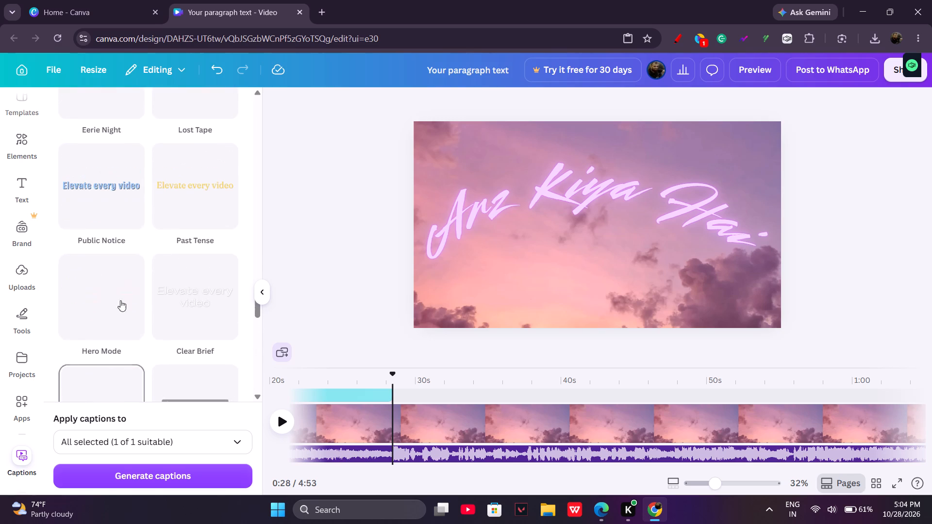
{"action": "scroll", "coordinate": [126, 230], "scroll_direction": "up", "scroll_amount": 2}
{"action": "left_click", "coordinate": [121, 261]}
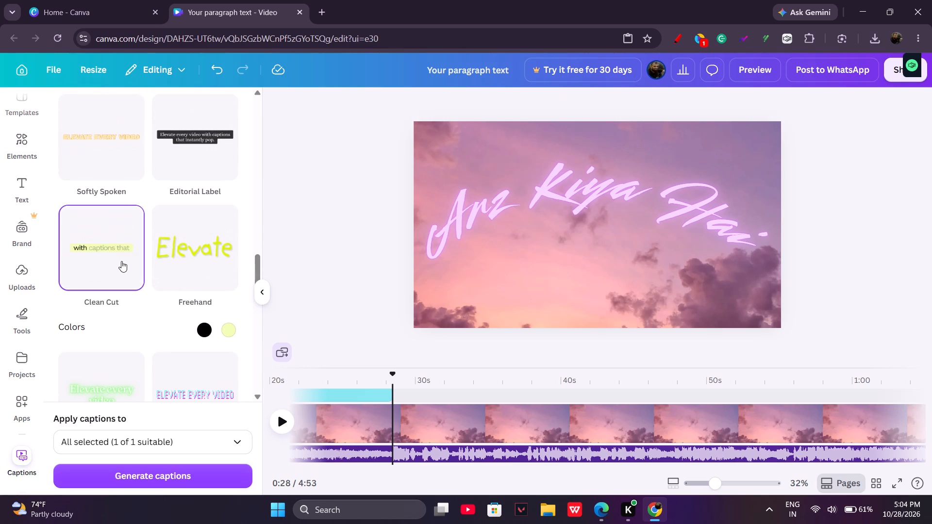
{"action": "left_click", "coordinate": [162, 474]}
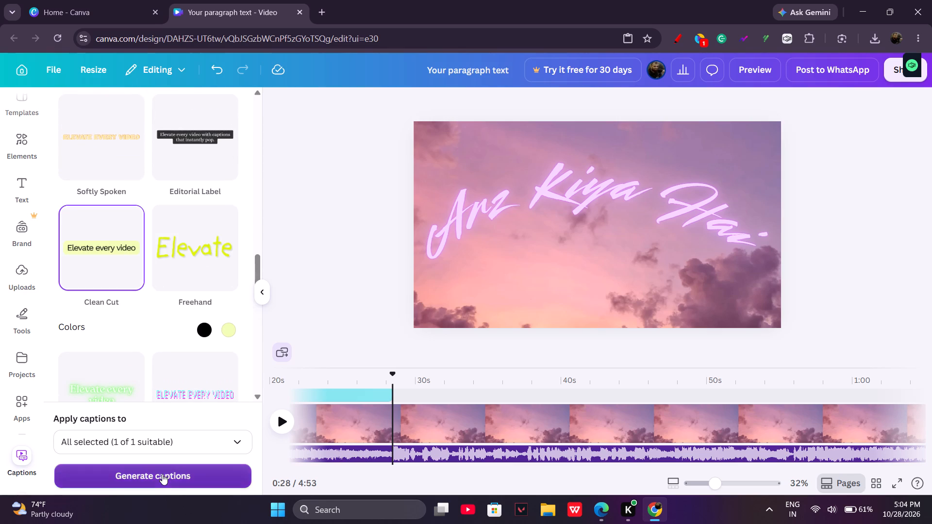
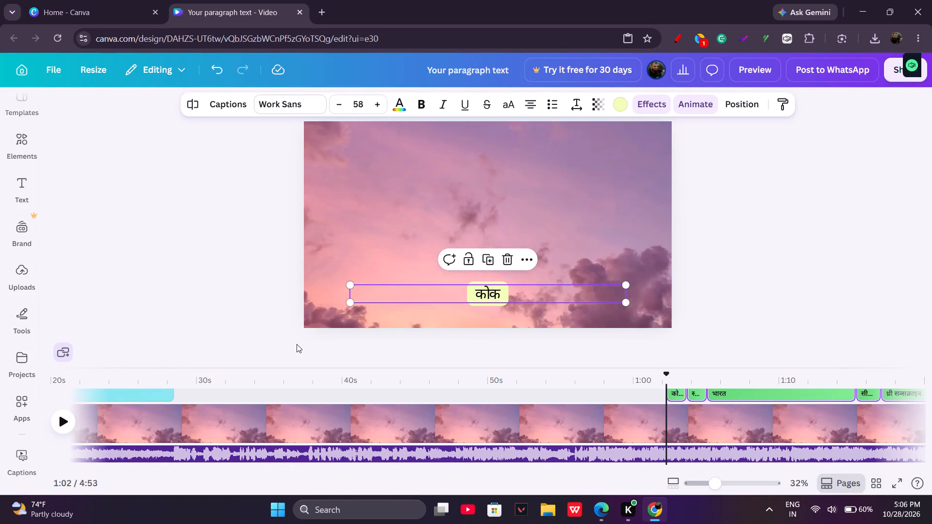
Play the video from 0:00 through the title clip to check the opening against the song.
{"action": "key", "text": "space"}
{"action": "scroll", "coordinate": [134, 392], "scroll_direction": "right", "scroll_amount": 7}
{"action": "left_click", "coordinate": [82, 377]}
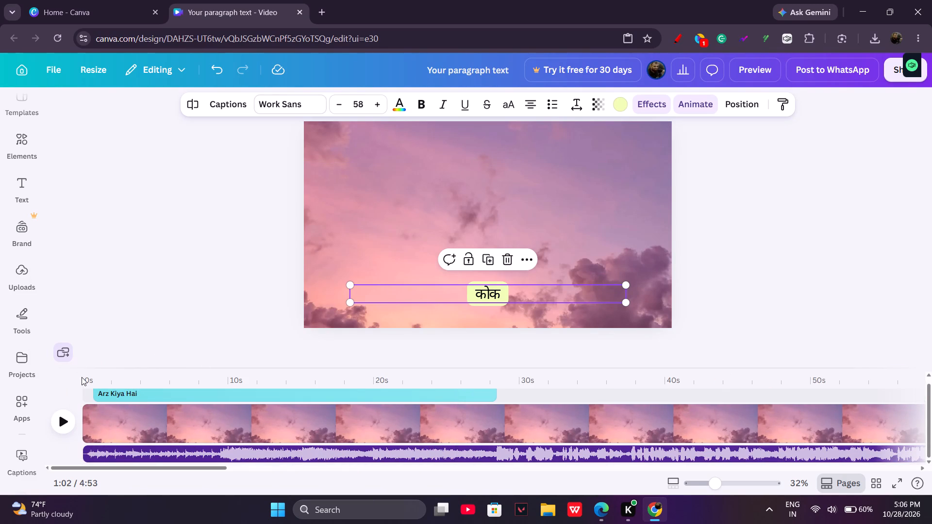
{"action": "left_click", "coordinate": [83, 392]}
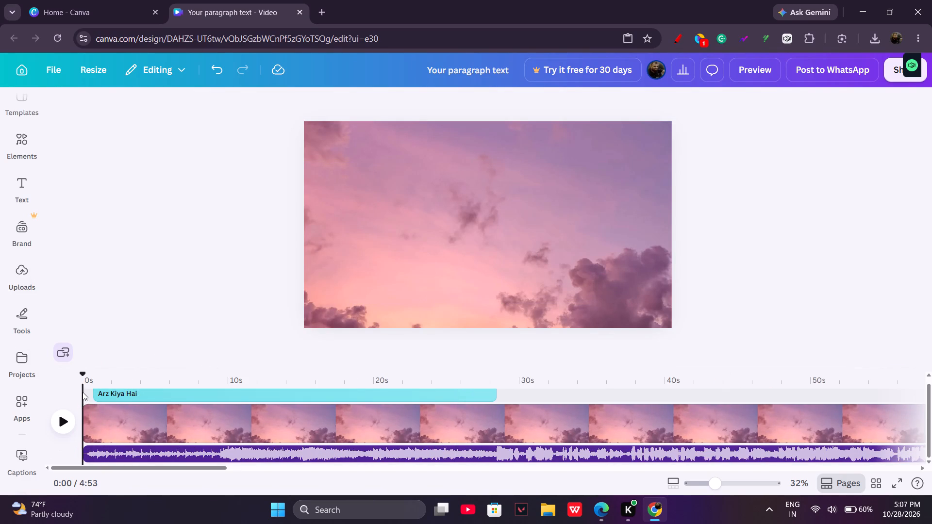
{"action": "left_click", "coordinate": [63, 422]}
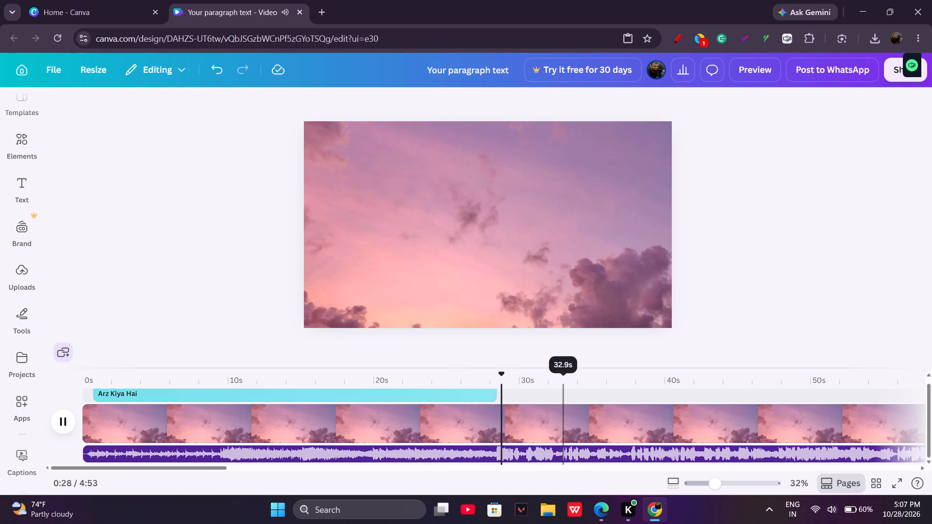
{"action": "scroll", "coordinate": [602, 459], "scroll_direction": "down", "scroll_amount": 4}
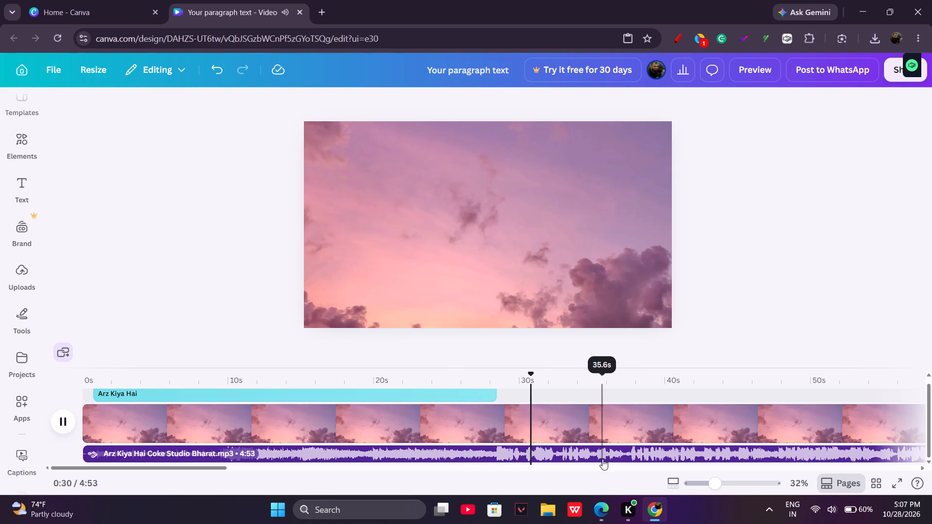
Open the caption settings and play the generated captions from 1:02.2 and again from about 1:15 to check them against the audio.
{"action": "left_click", "coordinate": [11, 461]}
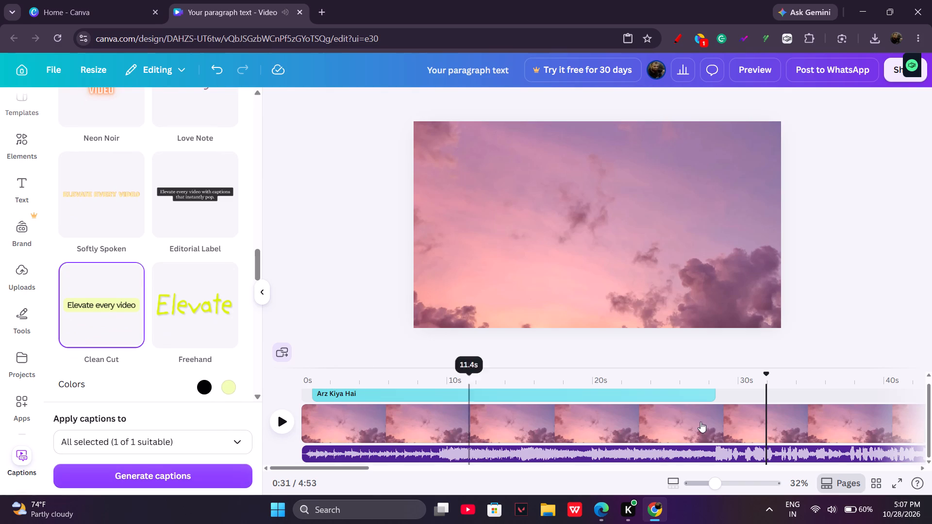
{"action": "scroll", "coordinate": [791, 428], "scroll_direction": "left", "scroll_amount": 6}
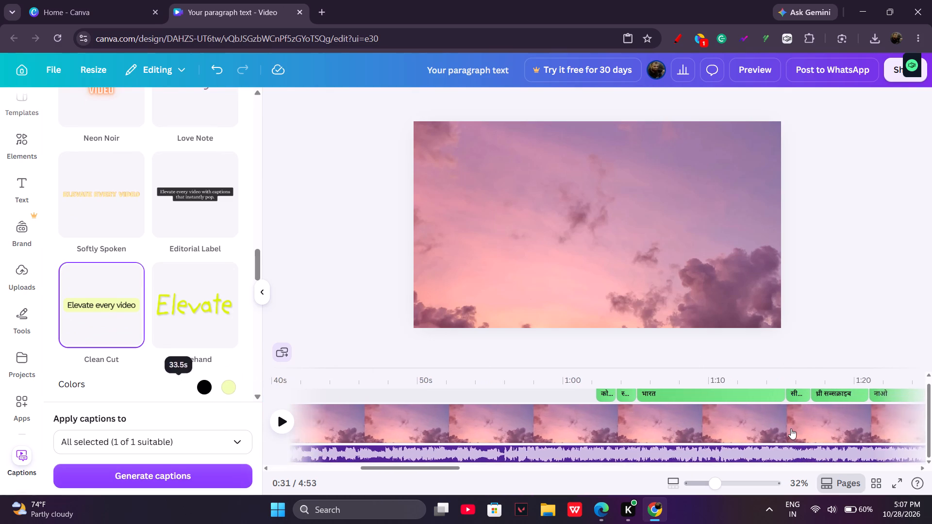
{"action": "left_click", "coordinate": [589, 377]}
{"action": "left_click", "coordinate": [589, 377]}
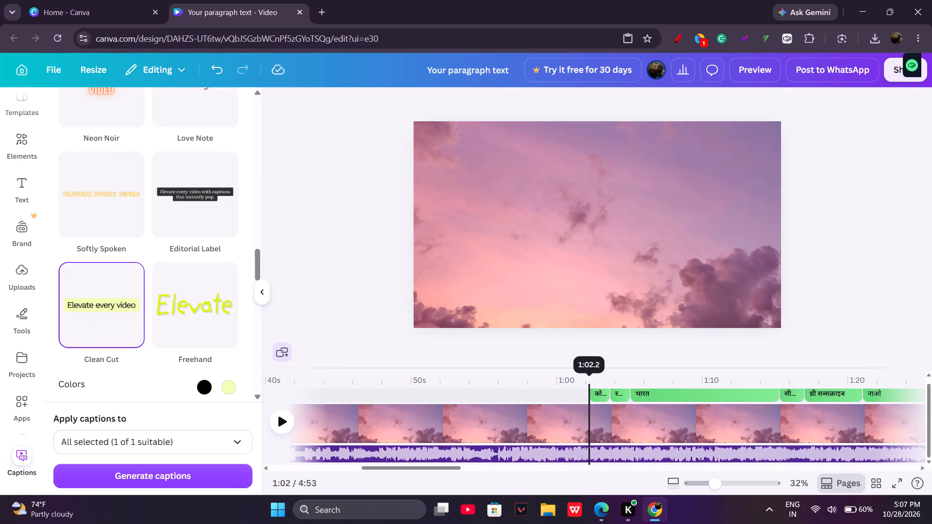
{"action": "key", "text": "space"}
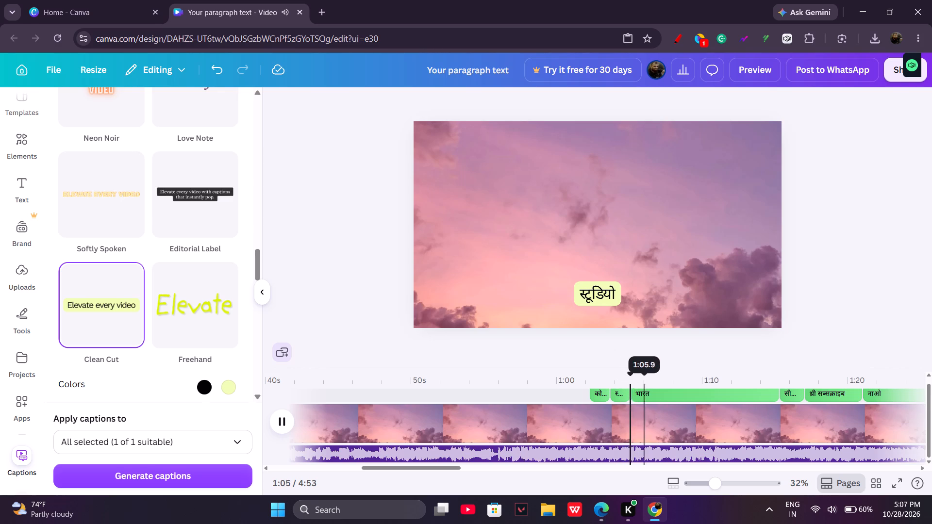
{"action": "left_click", "coordinate": [775, 372]}
{"action": "key", "text": "space"}
{"action": "scroll", "coordinate": [775, 372], "scroll_direction": "left", "scroll_amount": 6}
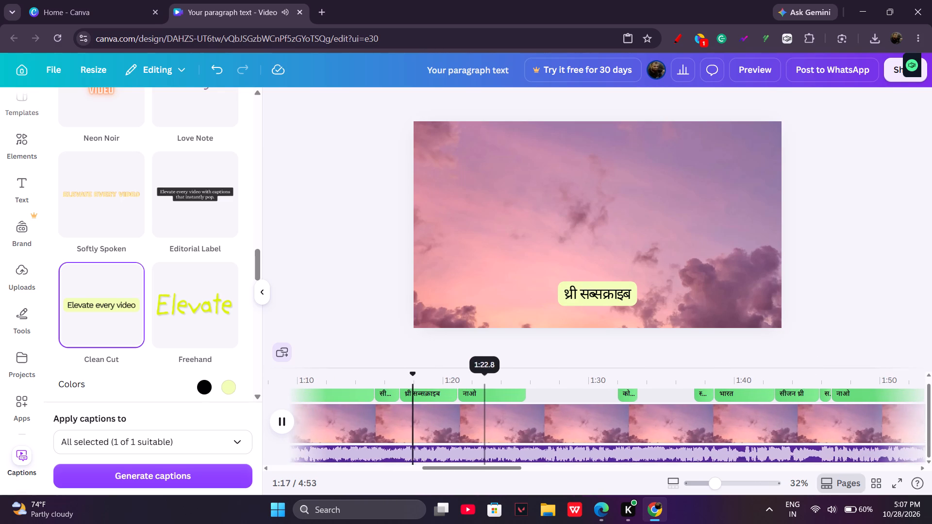
{"action": "scroll", "coordinate": [748, 362], "scroll_direction": "left", "scroll_amount": 10}
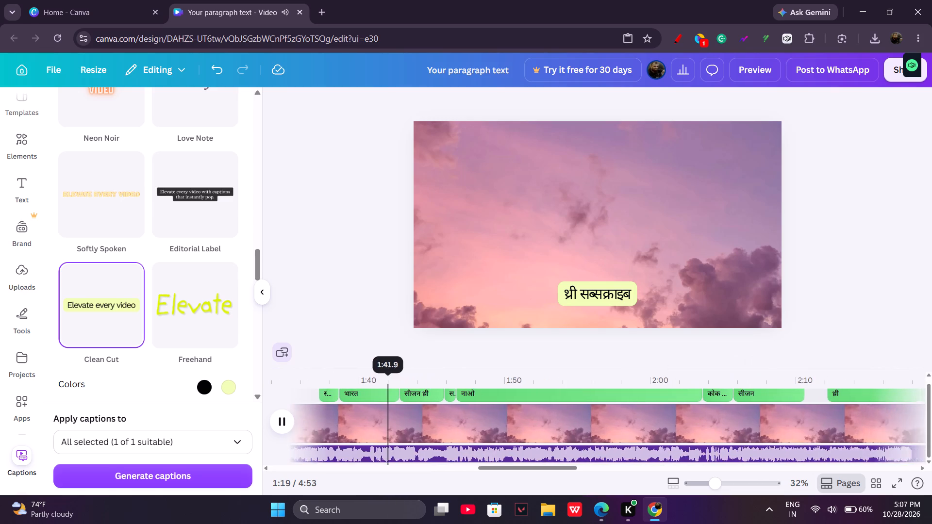
{"action": "scroll", "coordinate": [749, 392], "scroll_direction": "left", "scroll_amount": 17}
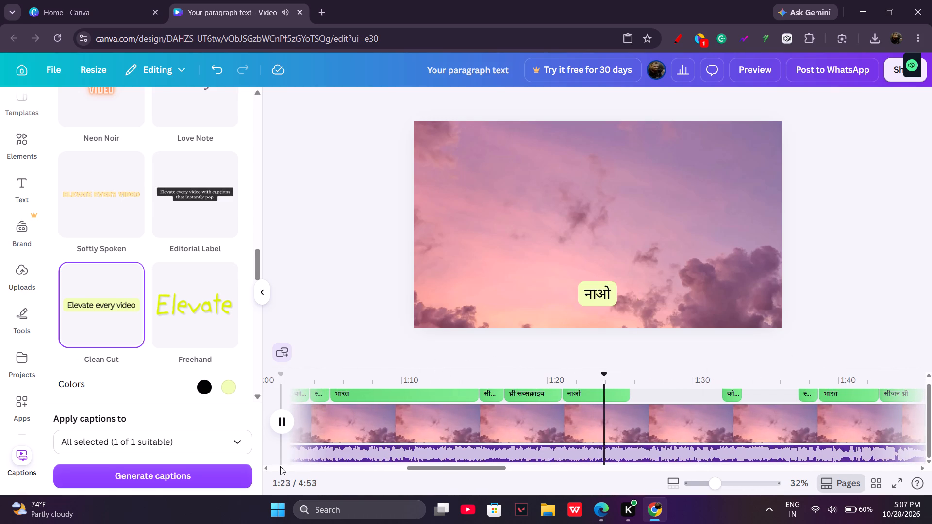
{"action": "left_click", "coordinate": [280, 420]}
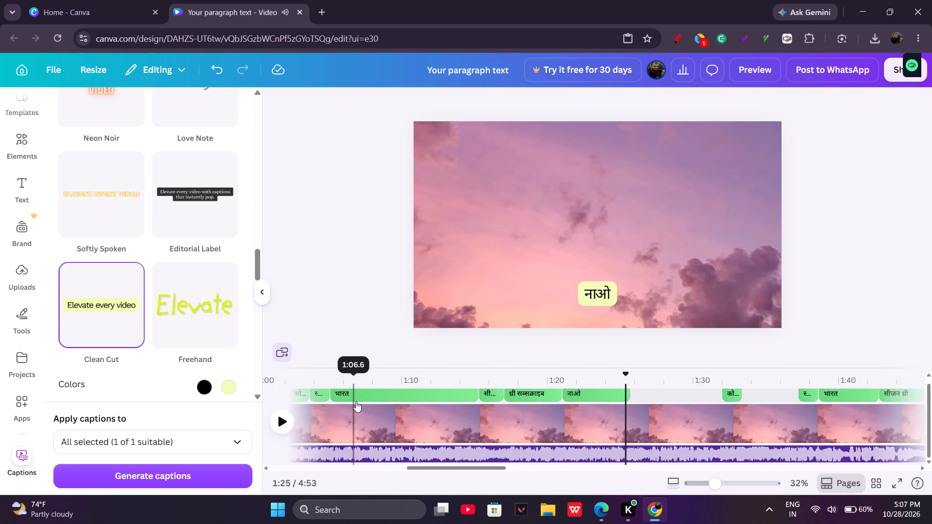
Delete the first भारत, कोक and स्टूडियो captions, located between about 1:02 and 1:15 on the timeline.
{"action": "left_click", "coordinate": [363, 395]}
{"action": "key", "text": "Delete"}
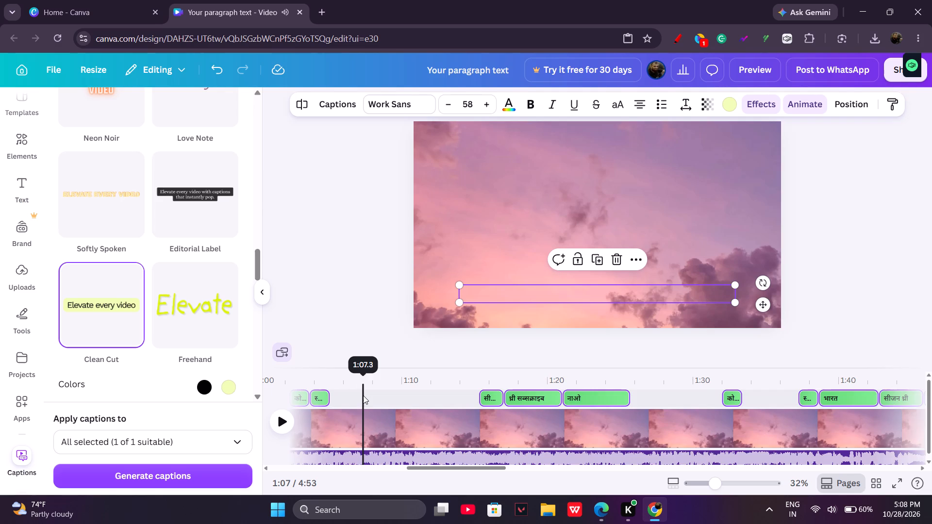
{"action": "scroll", "coordinate": [363, 395], "scroll_direction": "right", "scroll_amount": 9}
{"action": "scroll", "coordinate": [363, 395], "scroll_direction": "left", "scroll_amount": 4}
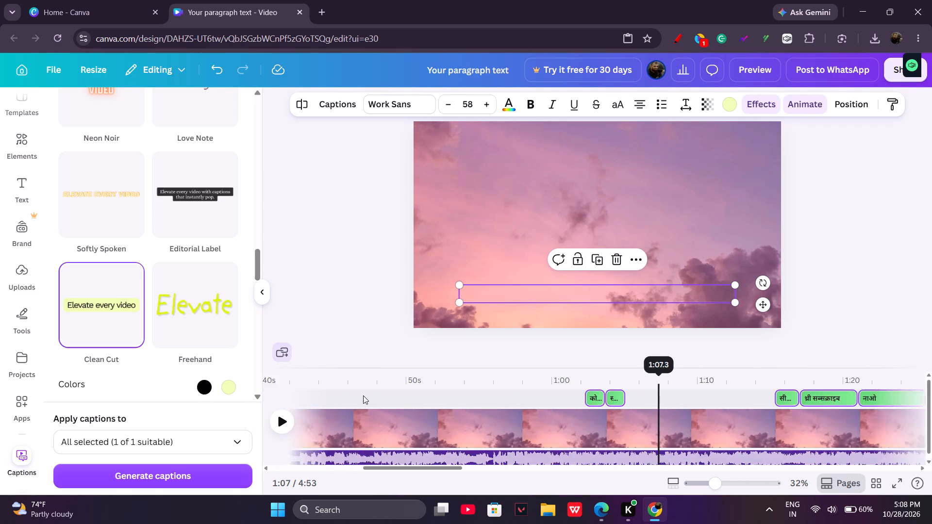
{"action": "scroll", "coordinate": [363, 395], "scroll_direction": "left", "scroll_amount": 2}
{"action": "left_click", "coordinate": [441, 400]}
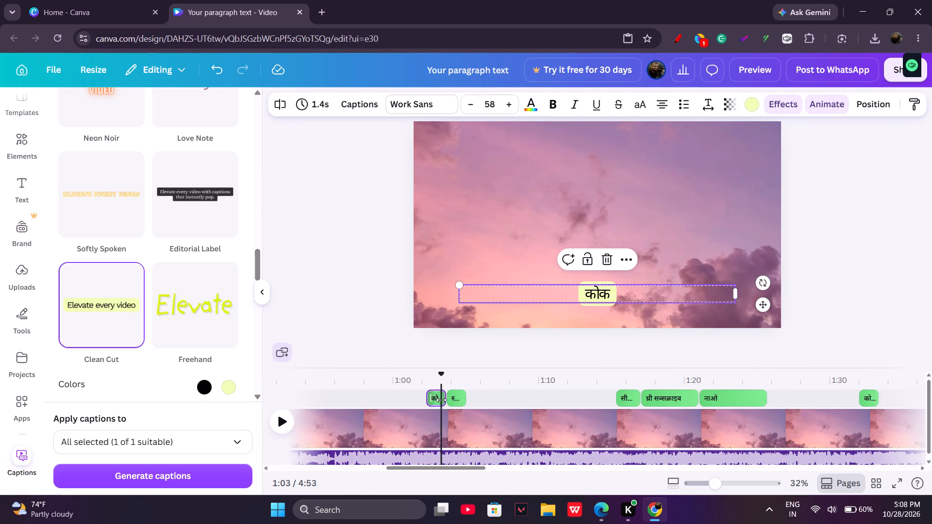
{"action": "left_click", "coordinate": [434, 399]}
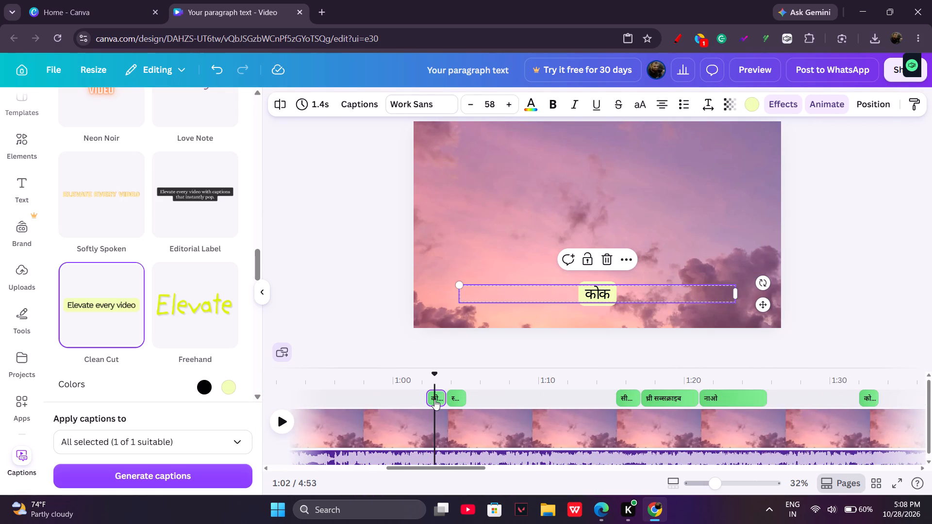
{"action": "key", "text": "Delete"}
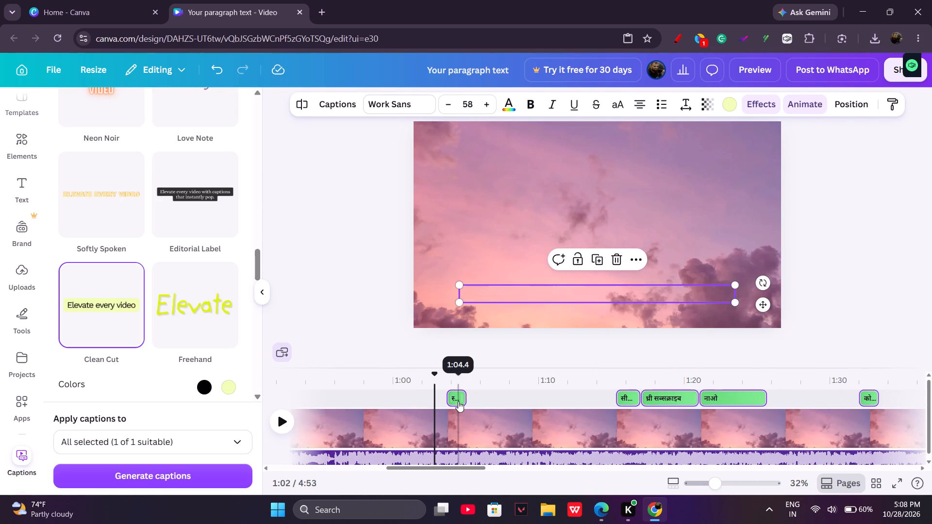
{"action": "left_click", "coordinate": [458, 401]}
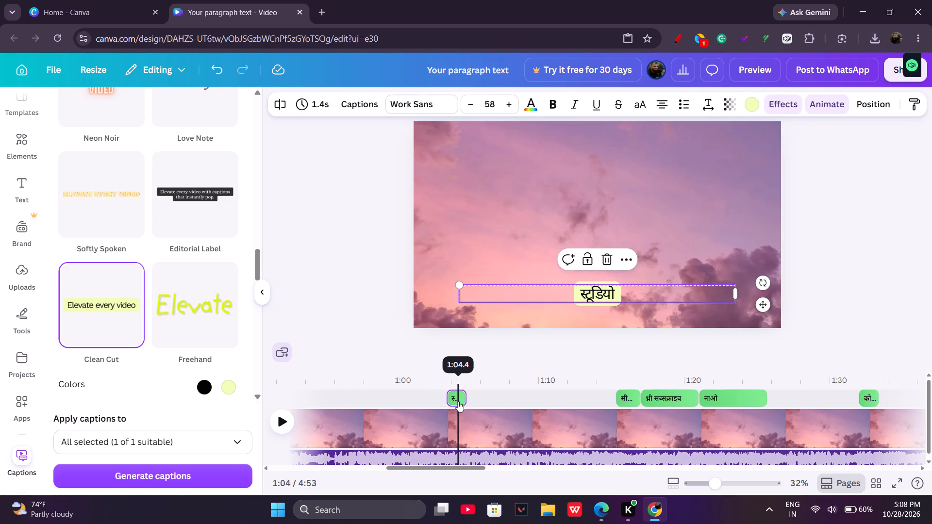
{"action": "key", "text": "Delete"}
Delete the short caption at about 1:15 and the थ्री सब्सक्राइब and नाओ captions that follow it.
{"action": "left_click", "coordinate": [627, 400]}
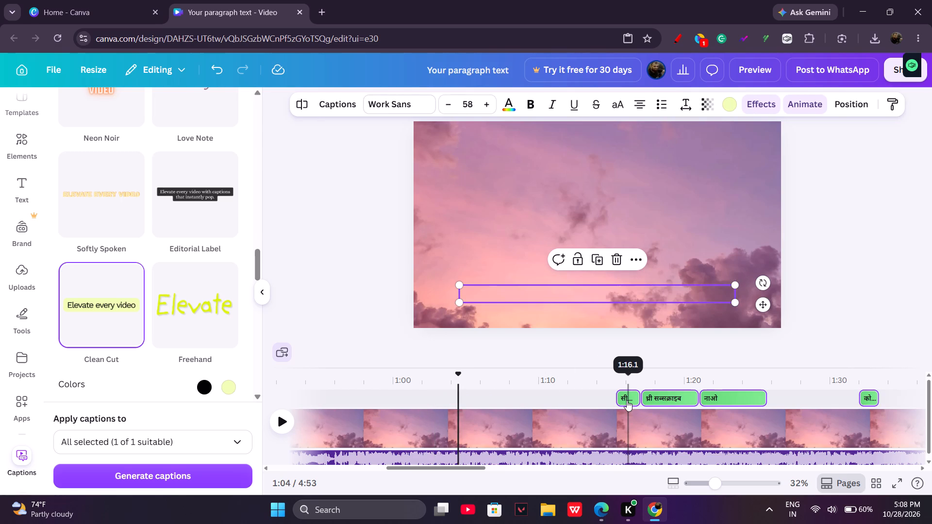
{"action": "key", "text": "Delete"}
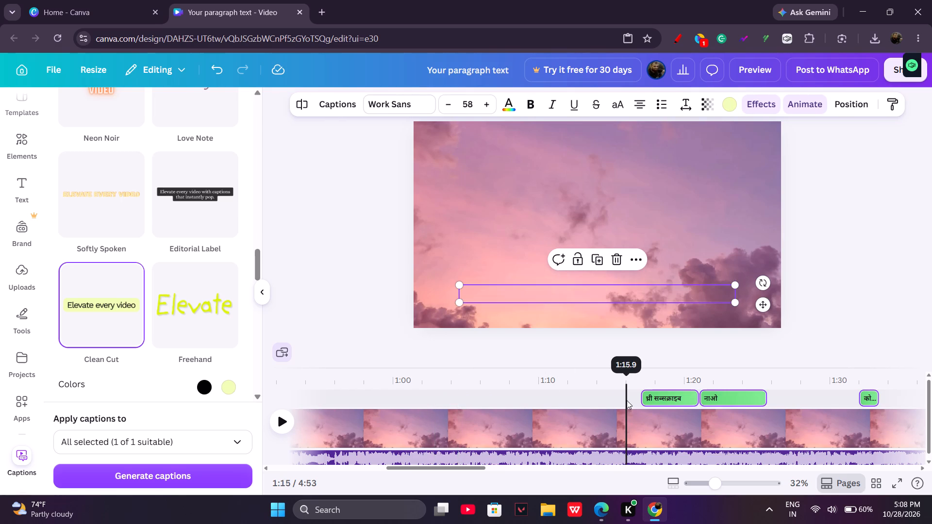
{"action": "left_click", "coordinate": [661, 393]}
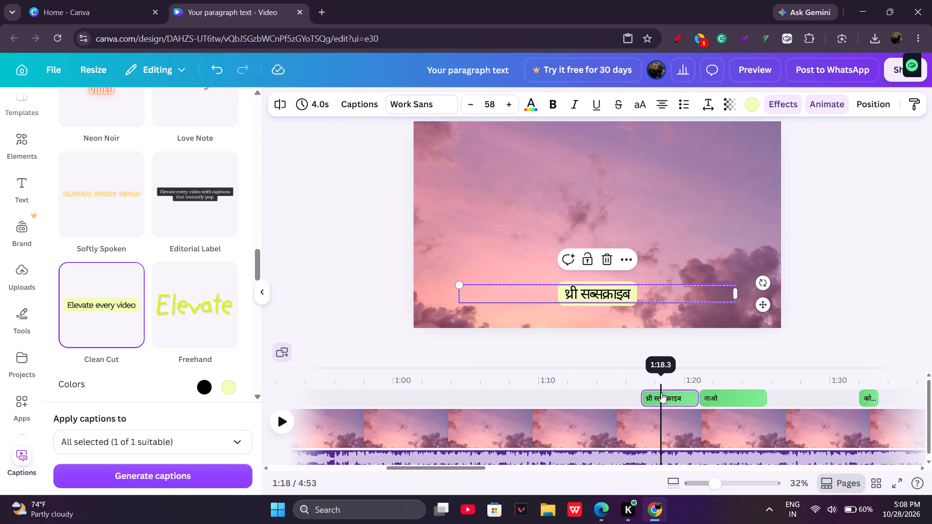
{"action": "key", "text": "Delete"}
{"action": "left_click", "coordinate": [710, 404]}
{"action": "key", "text": "Delete"}
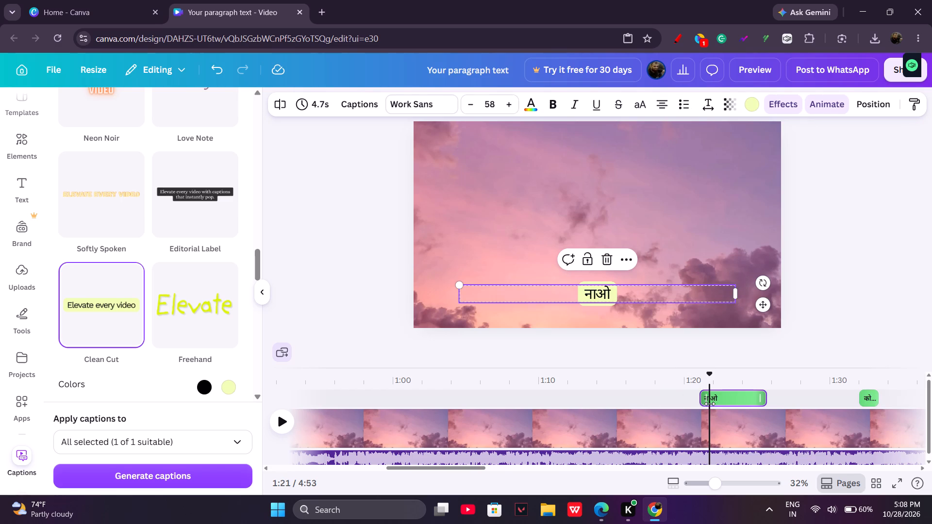
Delete the कोक caption at about 1:32 and the short caption at about 1:37.
{"action": "scroll", "coordinate": [710, 404], "scroll_direction": "left", "scroll_amount": 2}
{"action": "left_click", "coordinate": [745, 399]}
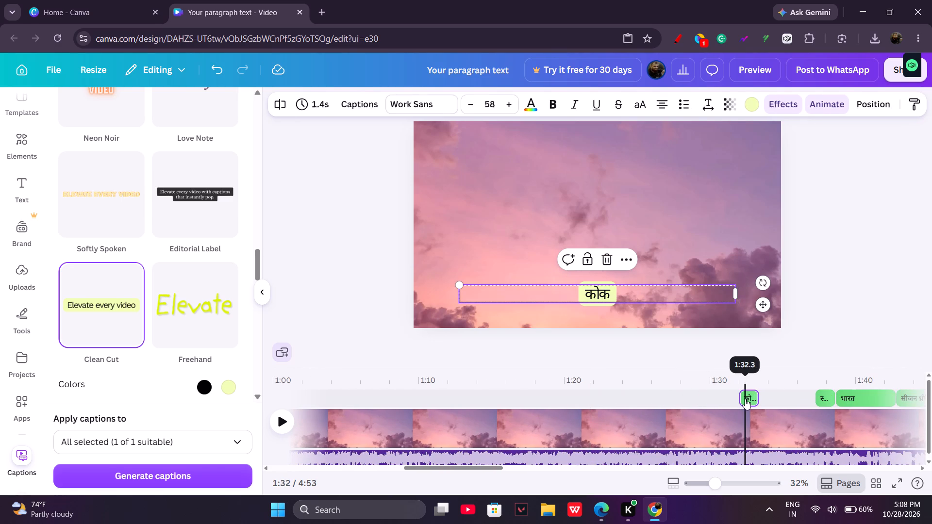
{"action": "key", "text": "Insert"}
{"action": "key", "text": "Delete"}
{"action": "scroll", "coordinate": [745, 399], "scroll_direction": "left", "scroll_amount": 3}
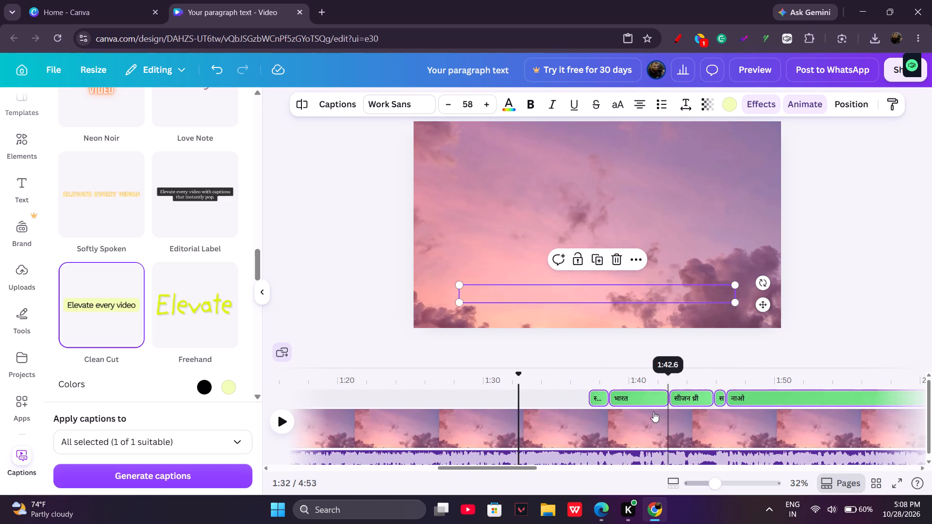
{"action": "left_click", "coordinate": [598, 395]}
{"action": "key", "text": "Delete"}
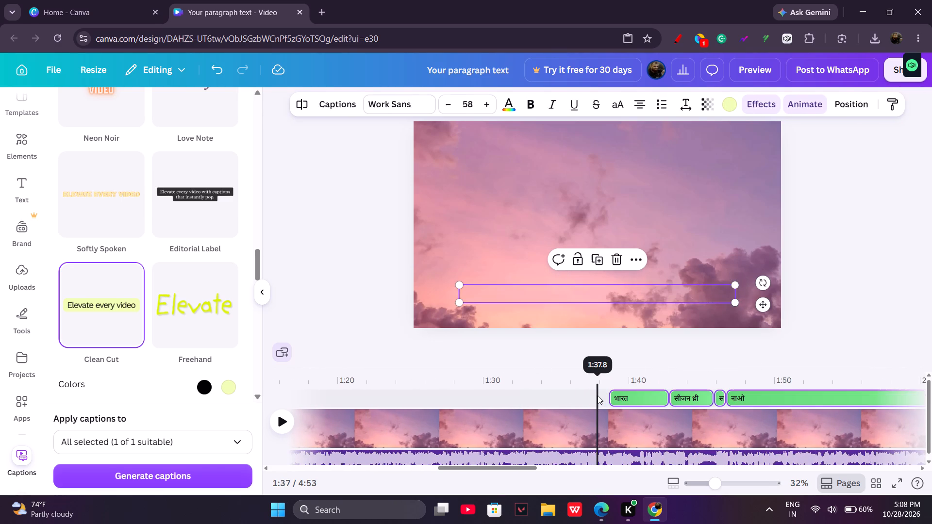
Delete all the remaining captions at once and check the rest of the timeline for leftovers.
{"action": "scroll", "coordinate": [598, 395], "scroll_direction": "left", "scroll_amount": 1}
{"action": "key", "text": "Delete"}
{"action": "scroll", "coordinate": [598, 395], "scroll_direction": "left", "scroll_amount": 3}
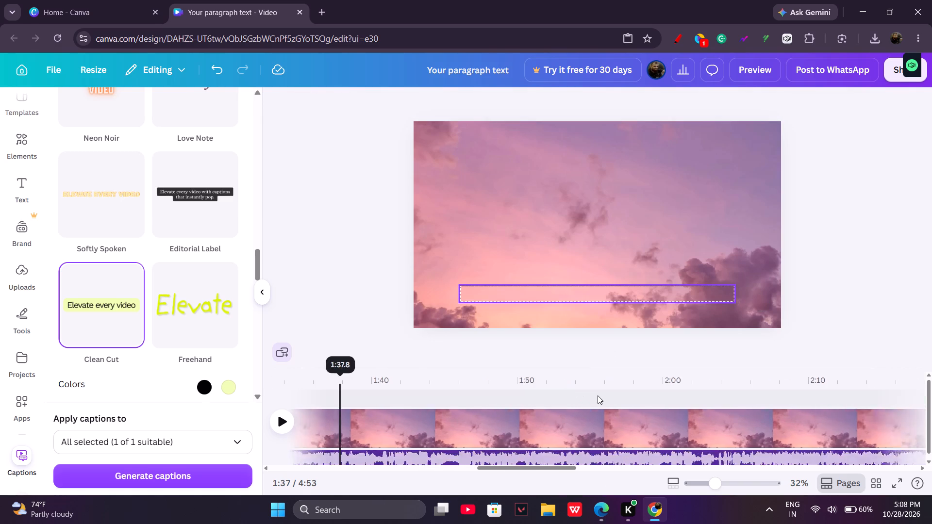
{"action": "scroll", "coordinate": [598, 395], "scroll_direction": "left", "scroll_amount": 10}
{"action": "scroll", "coordinate": [598, 395], "scroll_direction": "right", "scroll_amount": 8}
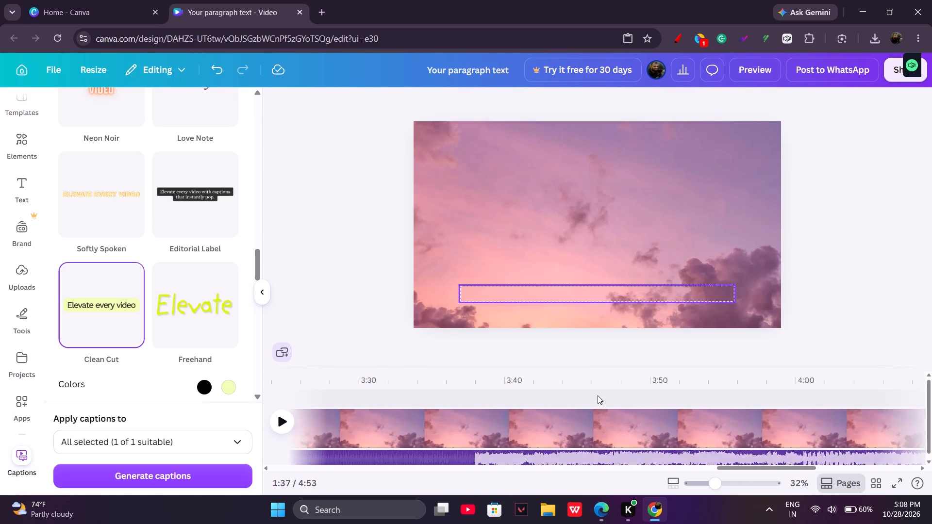
{"action": "scroll", "coordinate": [598, 395], "scroll_direction": "right", "scroll_amount": 9}
{"action": "scroll", "coordinate": [475, 390], "scroll_direction": "right", "scroll_amount": 3}
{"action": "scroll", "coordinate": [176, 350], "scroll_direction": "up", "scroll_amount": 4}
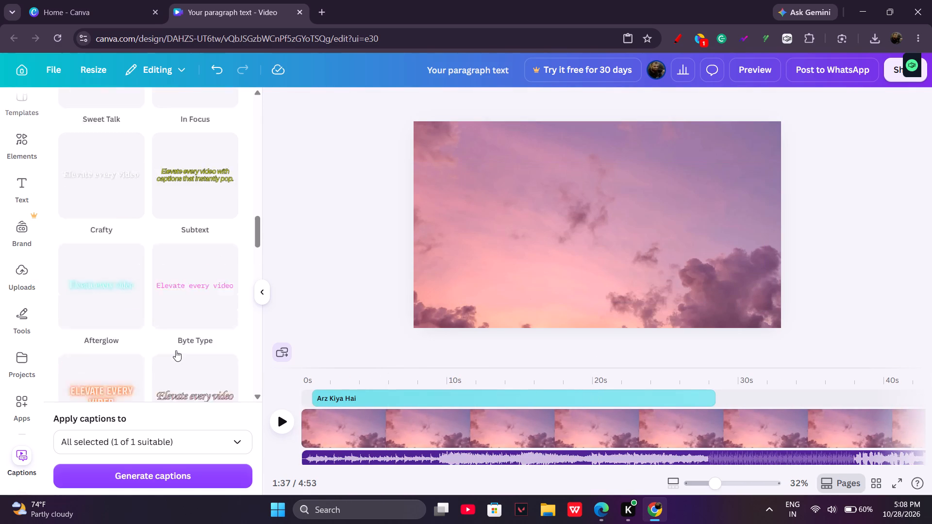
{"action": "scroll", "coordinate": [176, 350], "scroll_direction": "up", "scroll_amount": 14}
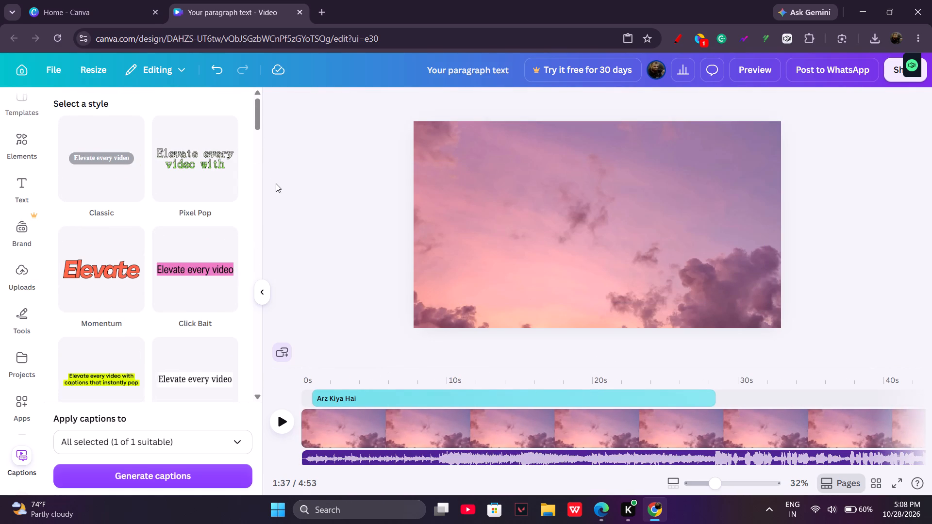
Launch Clipchamp by searching the computer for "cli" and maximise its window.
{"action": "type", "text": "cli"}
{"action": "key", "text": "Return"}
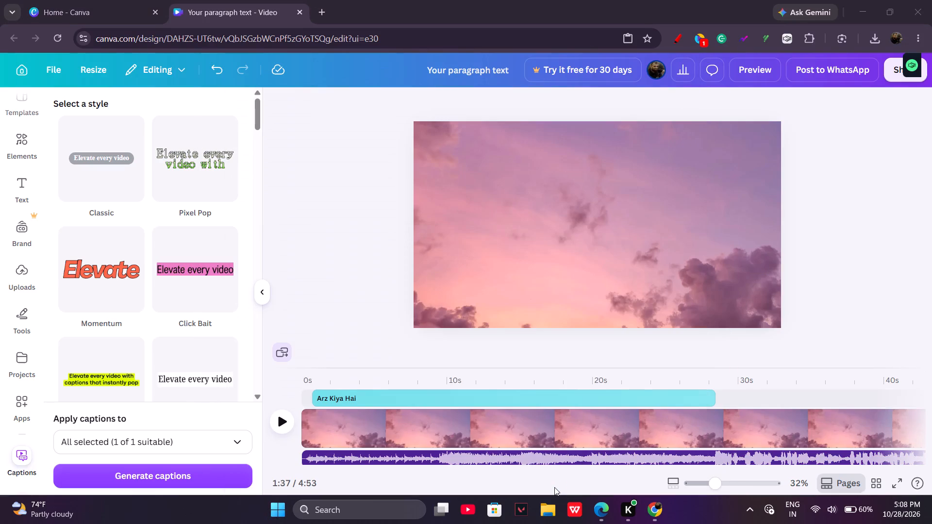
{"action": "double_click", "coordinate": [622, 9]}
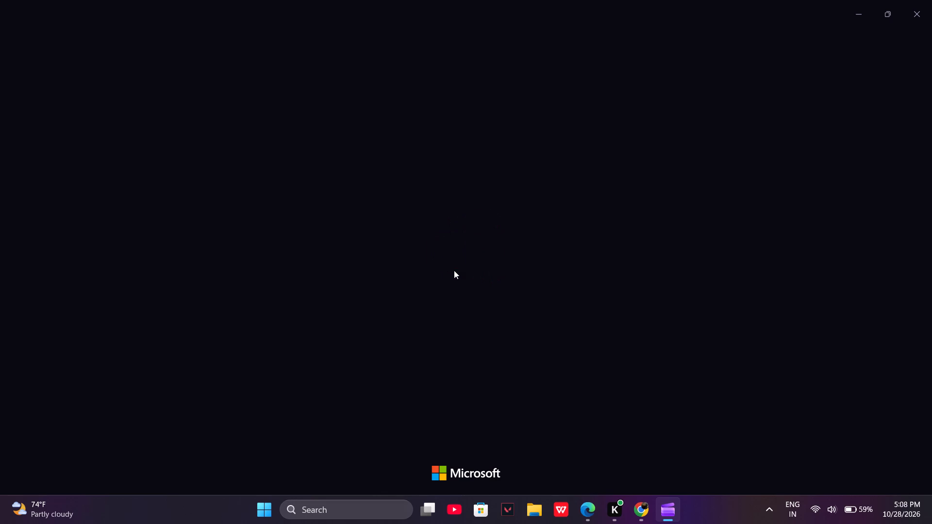
Switch to Microsoft Edge and search the web in a new tab for "how to generate captions for a video".
{"action": "left_click", "coordinate": [588, 507]}
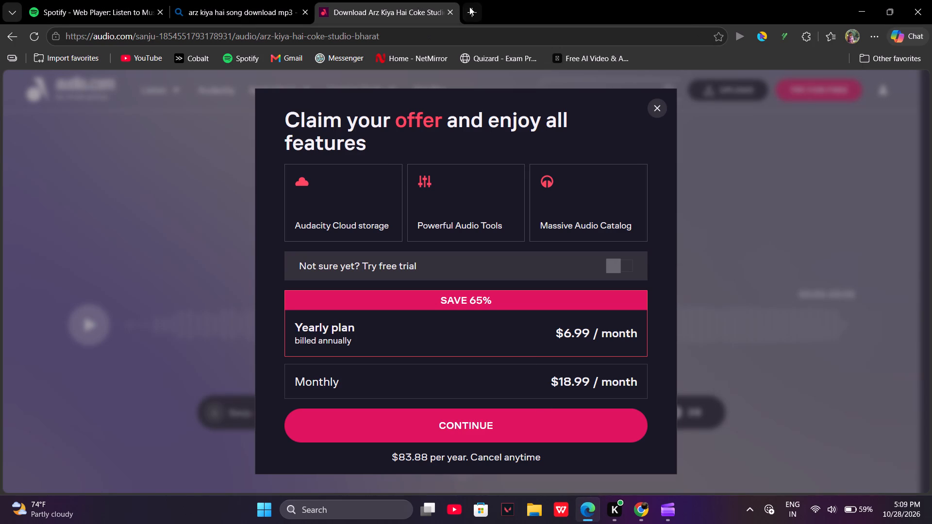
{"action": "left_click", "coordinate": [469, 7]}
{"action": "type", "text": "how to genea"}
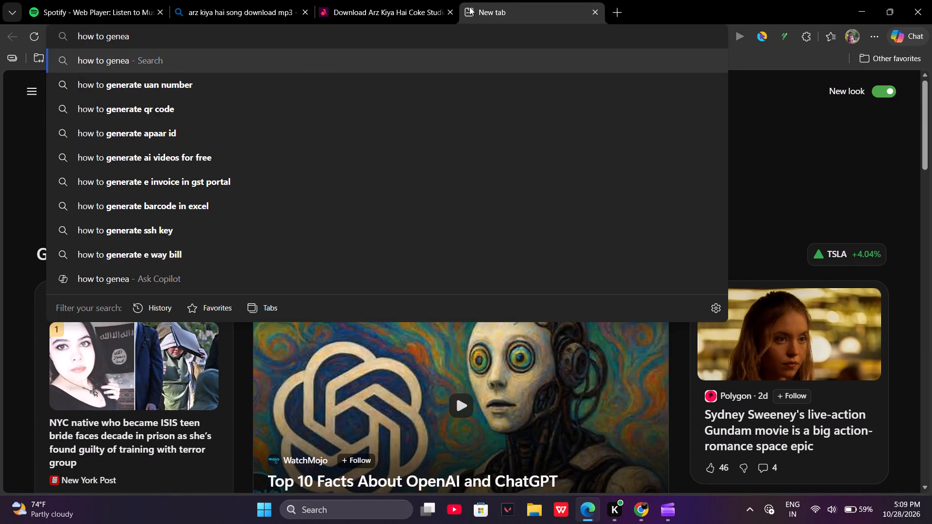
{"action": "key", "text": "Down"}
{"action": "key", "text": "ctrl+BackSpace"}
{"action": "key", "text": "ctrl+BackSpace"}
{"action": "type", "text": "ca["}
{"action": "key", "text": "BackSpace"}
{"action": "type", "text": "[to"}
{"action": "key", "text": "BackSpace"}
{"action": "key", "text": "BackSpace"}
{"action": "key", "text": "BackSpace"}
{"action": "type", "text": "pti"}
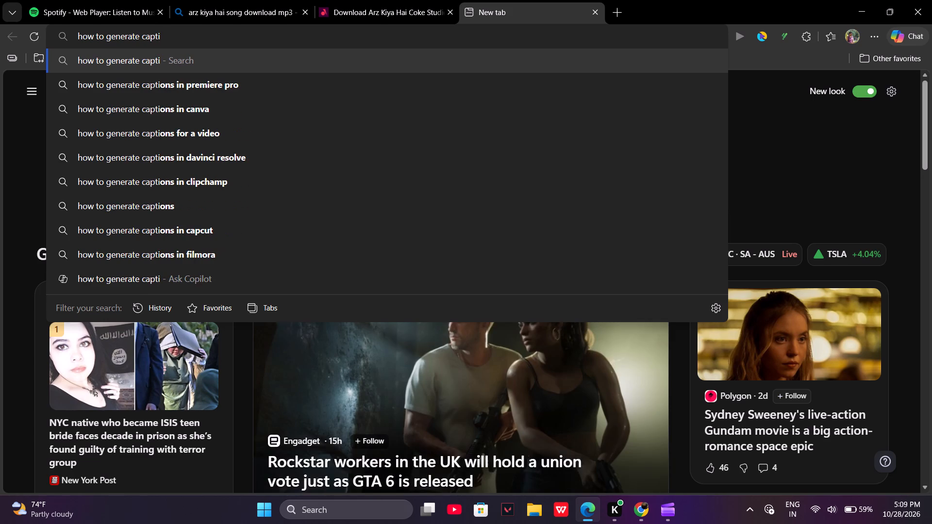
{"action": "key", "text": "Down"}
{"action": "key", "text": "Down"}
{"action": "key", "text": "Down"}
{"action": "key", "text": "Return"}
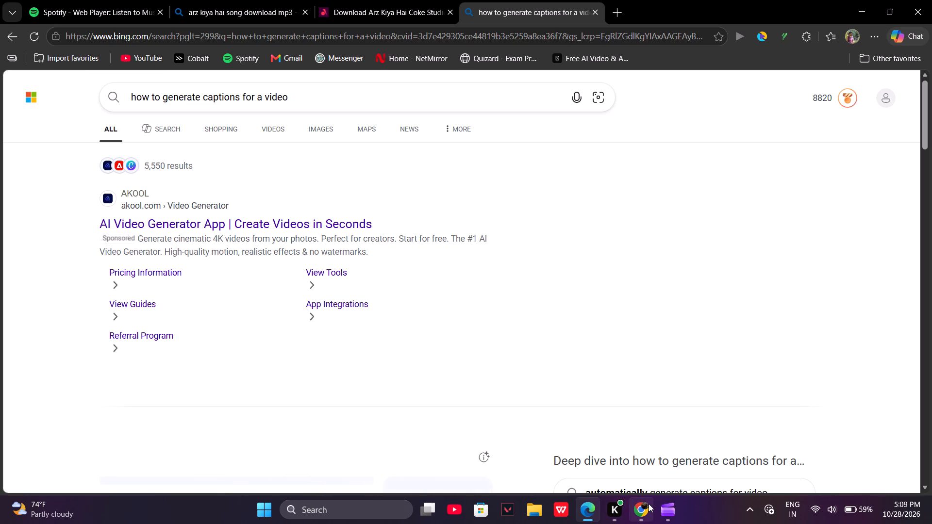
Switch to Clipchamp, create a new video project from scratch and import Arz Kiya Hai Coke Studio Bharat.mp3.
{"action": "left_click", "coordinate": [666, 517]}
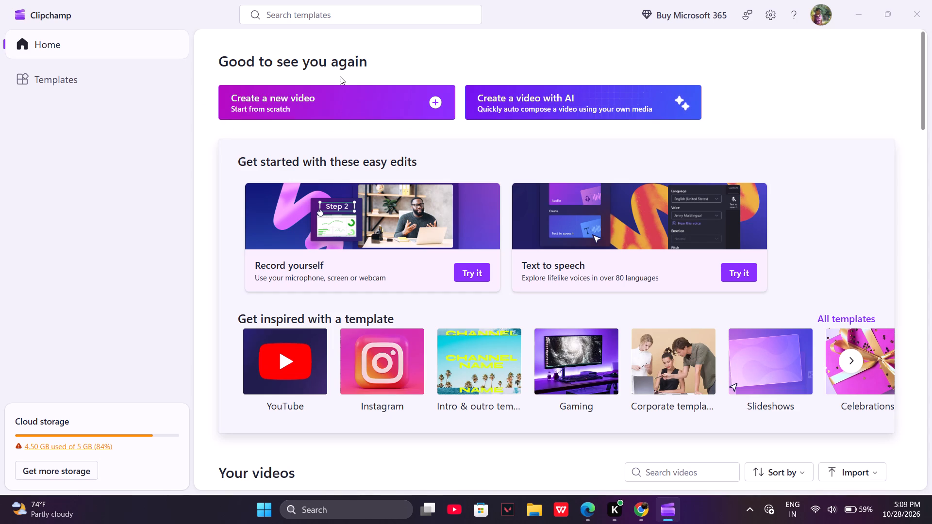
{"action": "left_click", "coordinate": [430, 101]}
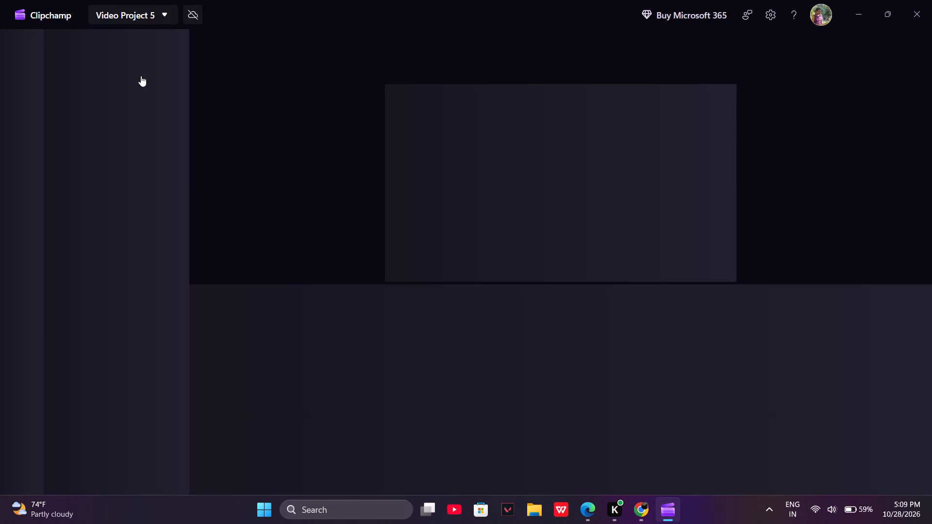
{"action": "left_click", "coordinate": [120, 75]}
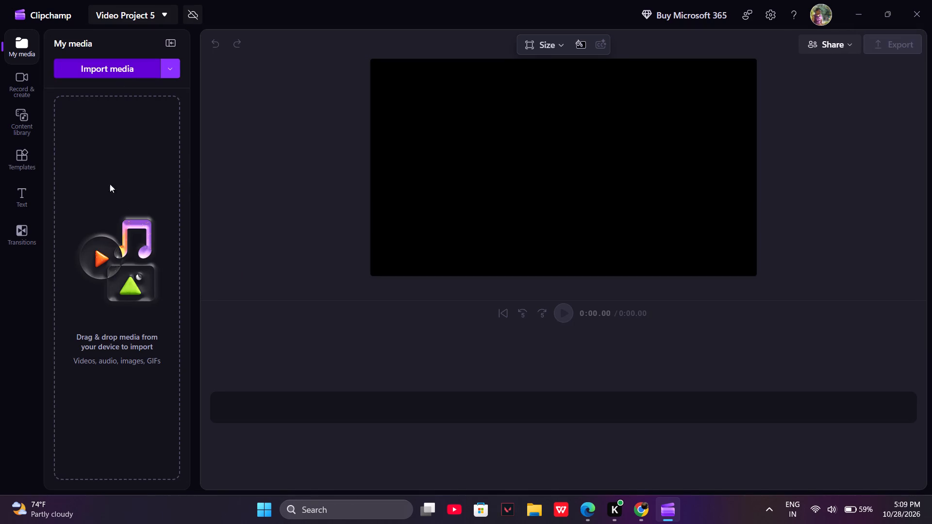
{"action": "double_click", "coordinate": [153, 167]}
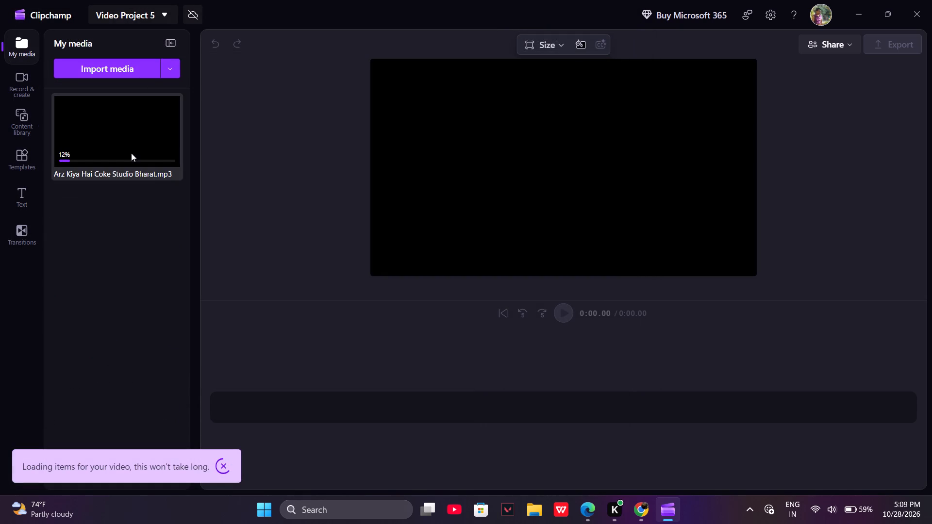
Place the imported Arz Kiya Hai song at the start of the timeline.
{"action": "left_click_drag", "start_coordinate": [131, 153], "coordinate": [322, 411]}
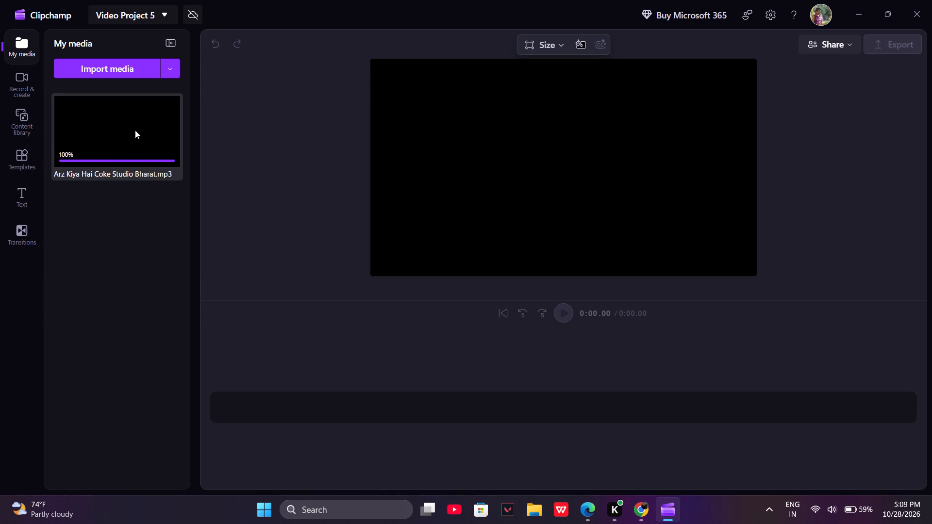
{"action": "left_click_drag", "start_coordinate": [135, 130], "coordinate": [142, 152]}
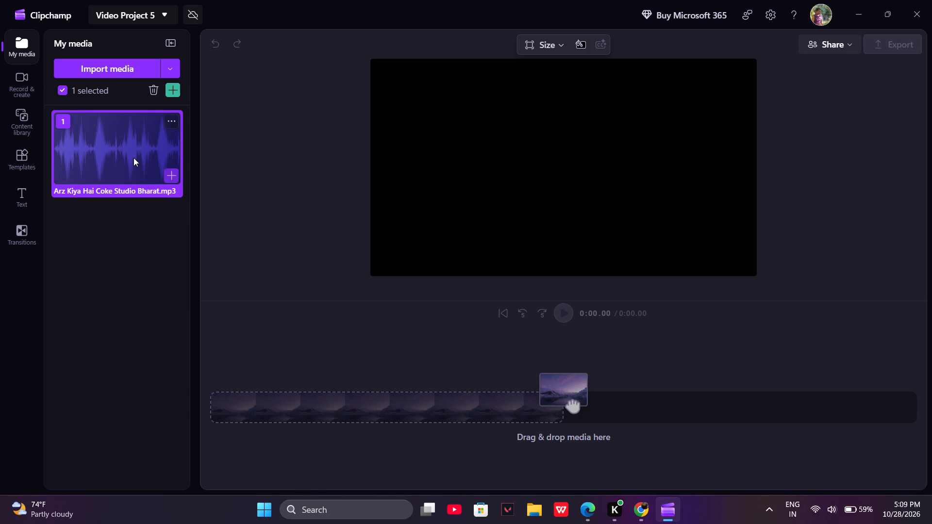
{"action": "left_click_drag", "start_coordinate": [133, 158], "coordinate": [335, 419]}
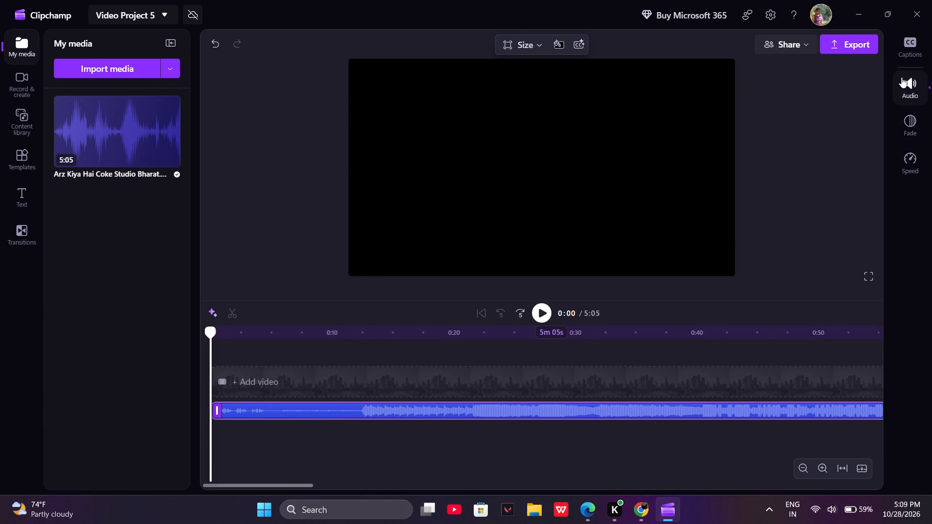
Start AI autocaptions for the song in English (United States), with captions shown in the video.
{"action": "left_click", "coordinate": [899, 44]}
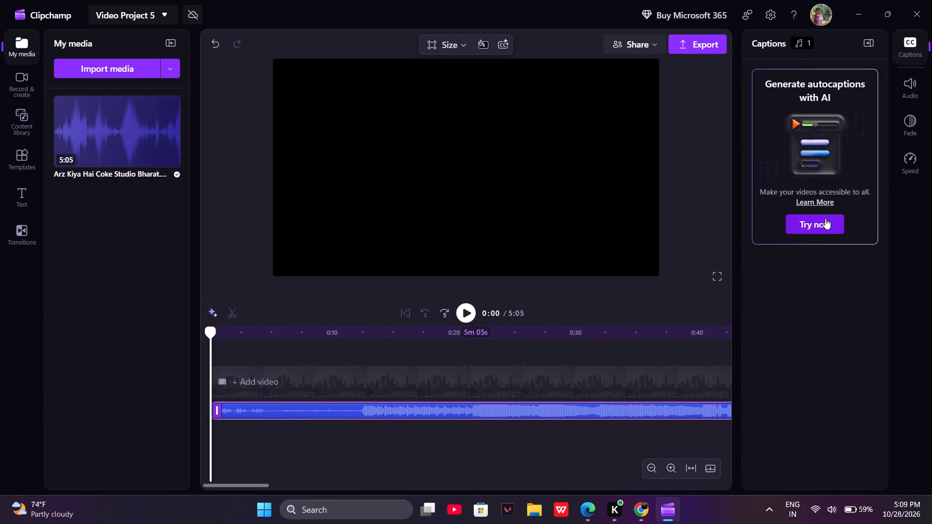
{"action": "left_click", "coordinate": [825, 218]}
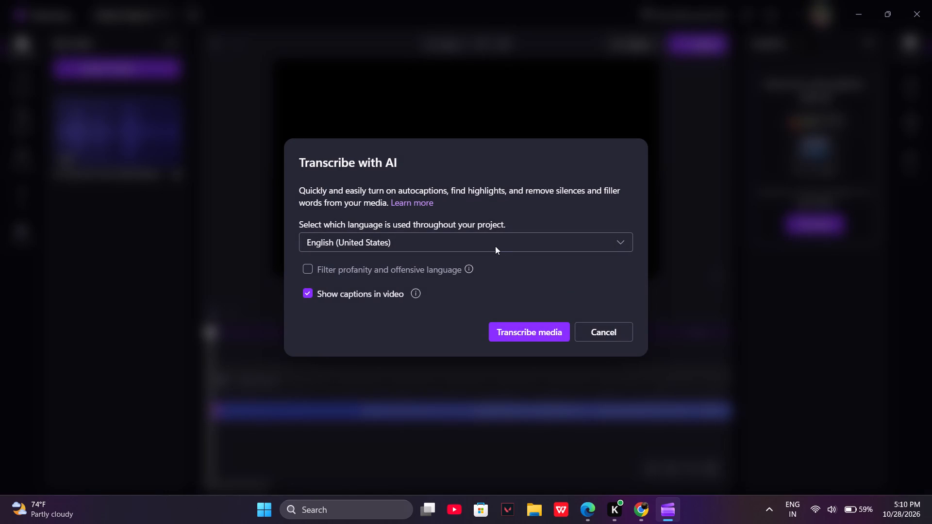
{"action": "left_click", "coordinate": [535, 331]}
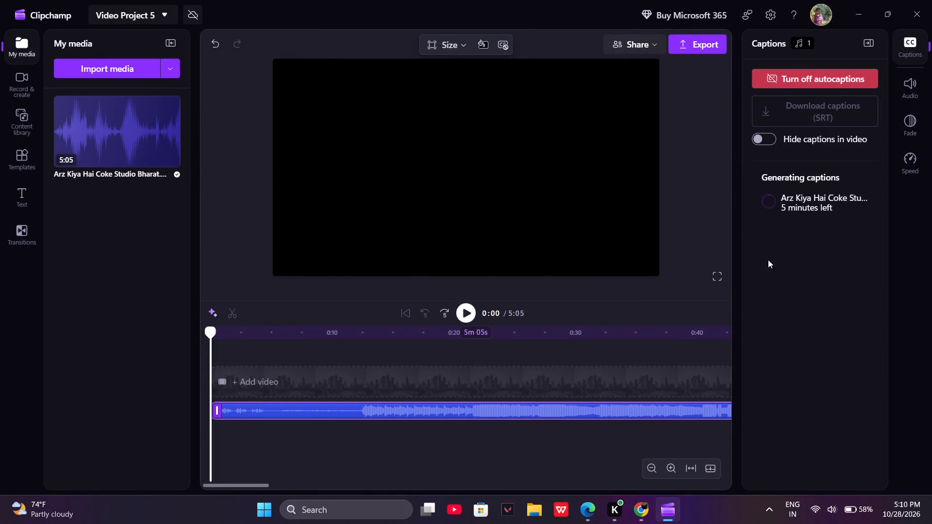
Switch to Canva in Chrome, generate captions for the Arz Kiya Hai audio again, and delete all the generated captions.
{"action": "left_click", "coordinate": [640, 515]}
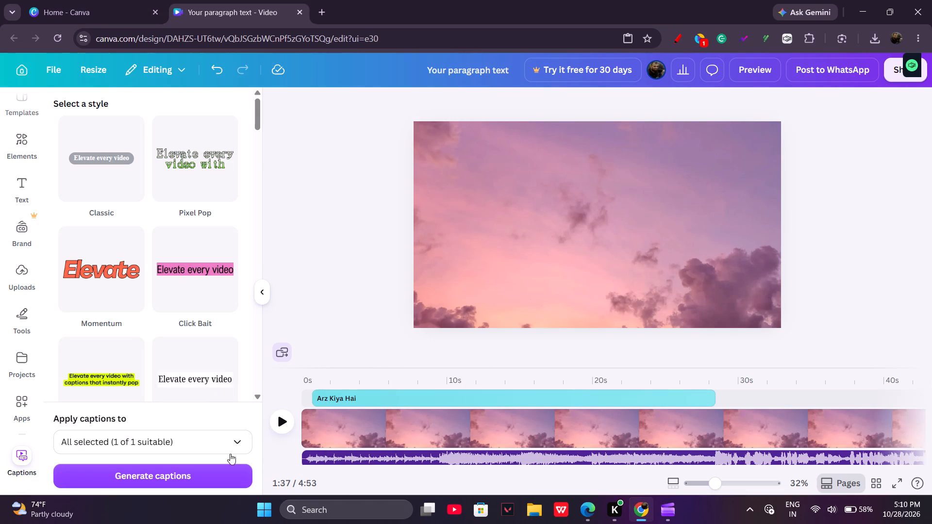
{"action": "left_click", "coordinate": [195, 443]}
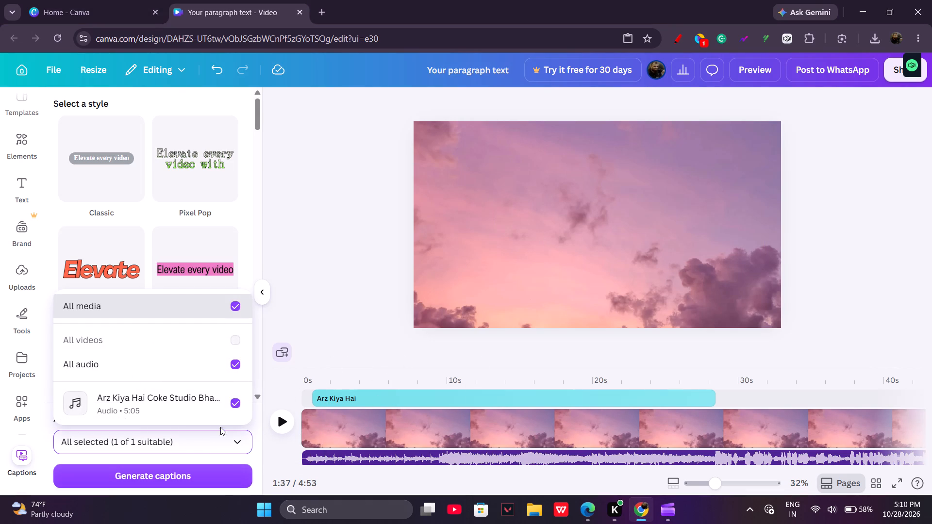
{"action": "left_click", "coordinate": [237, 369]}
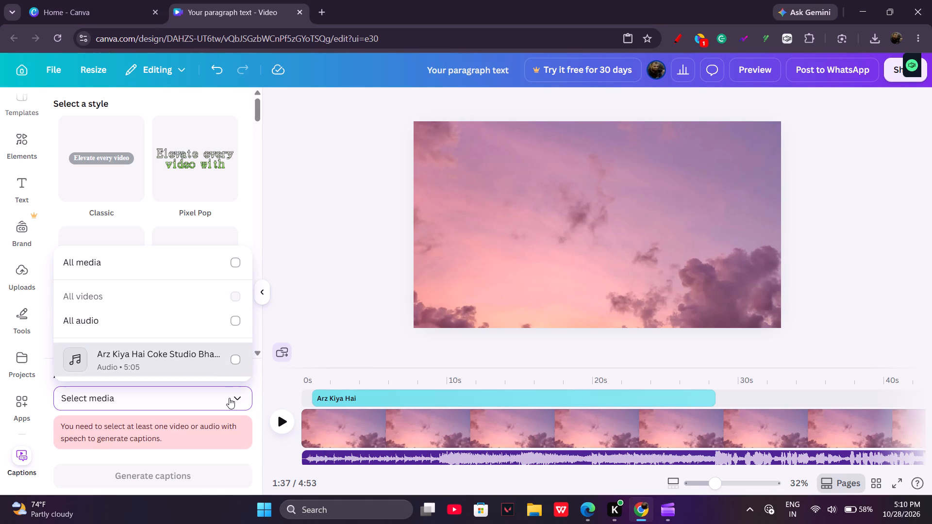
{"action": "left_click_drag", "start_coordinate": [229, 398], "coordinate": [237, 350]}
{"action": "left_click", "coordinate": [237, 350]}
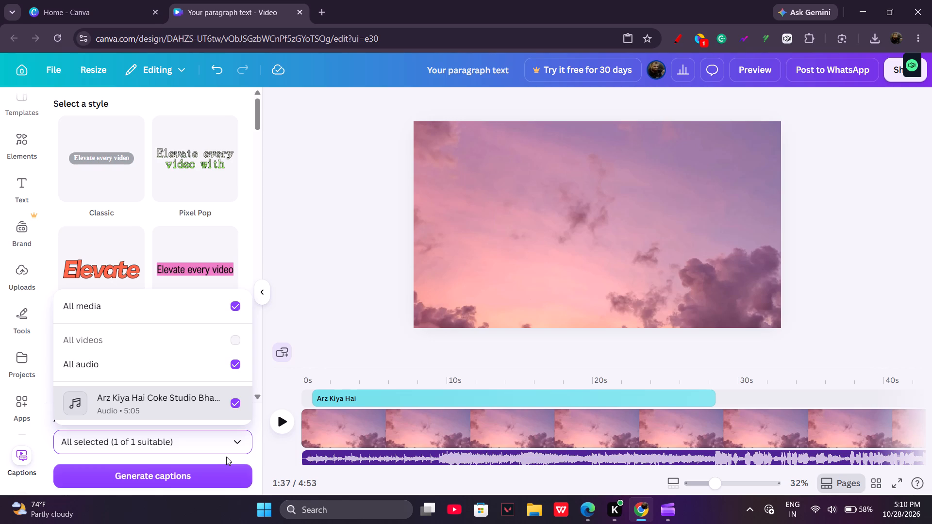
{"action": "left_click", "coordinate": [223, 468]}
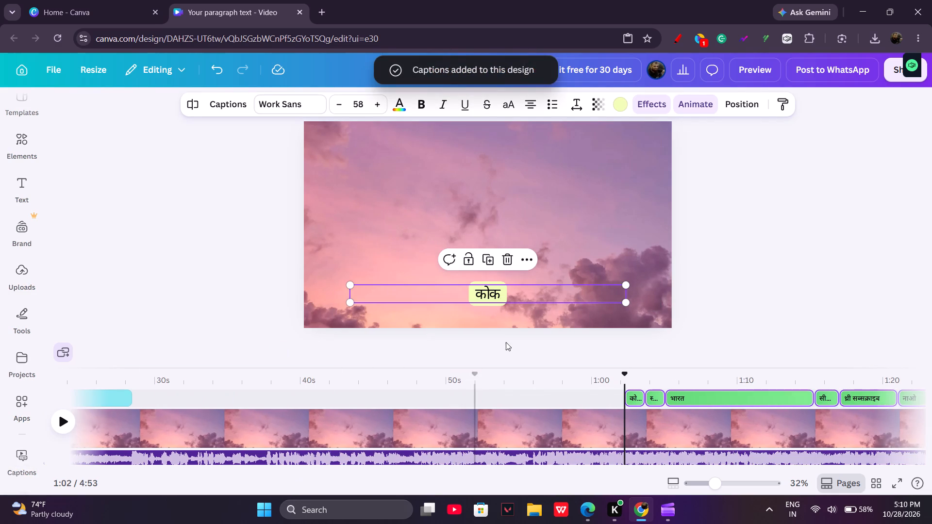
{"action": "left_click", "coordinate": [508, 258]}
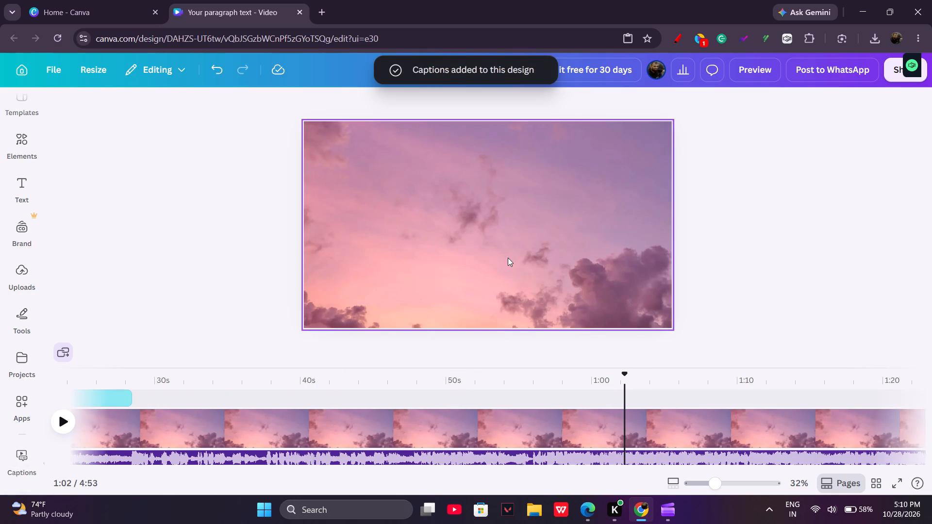
Play the Canva video from its beginning, and from about 0:28 to 1:00, to check the title and the song.
{"action": "scroll", "coordinate": [431, 373], "scroll_direction": "right", "scroll_amount": 4}
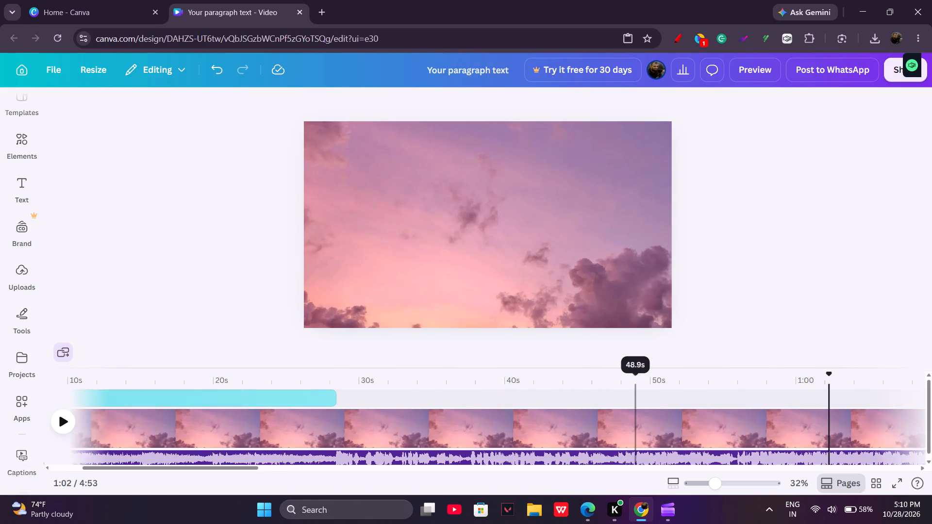
{"action": "scroll", "coordinate": [365, 373], "scroll_direction": "right", "scroll_amount": 4}
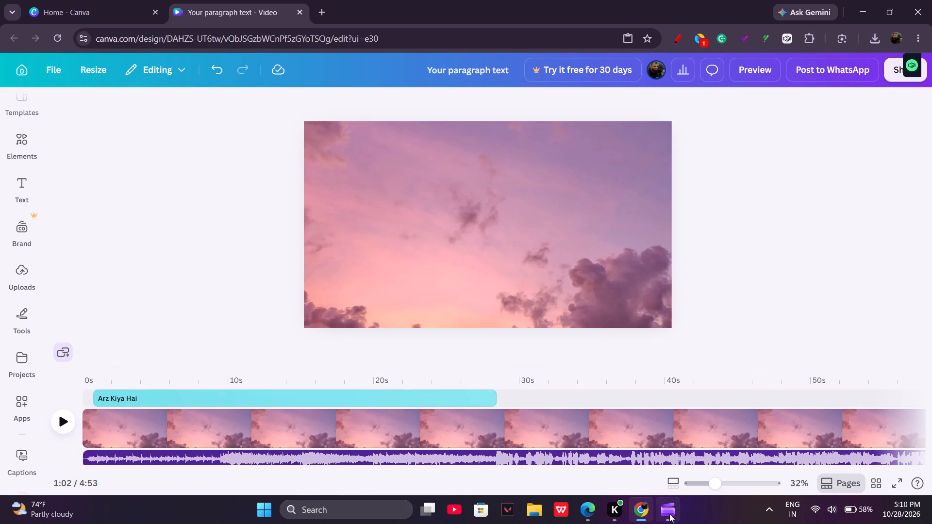
{"action": "left_click", "coordinate": [91, 389]}
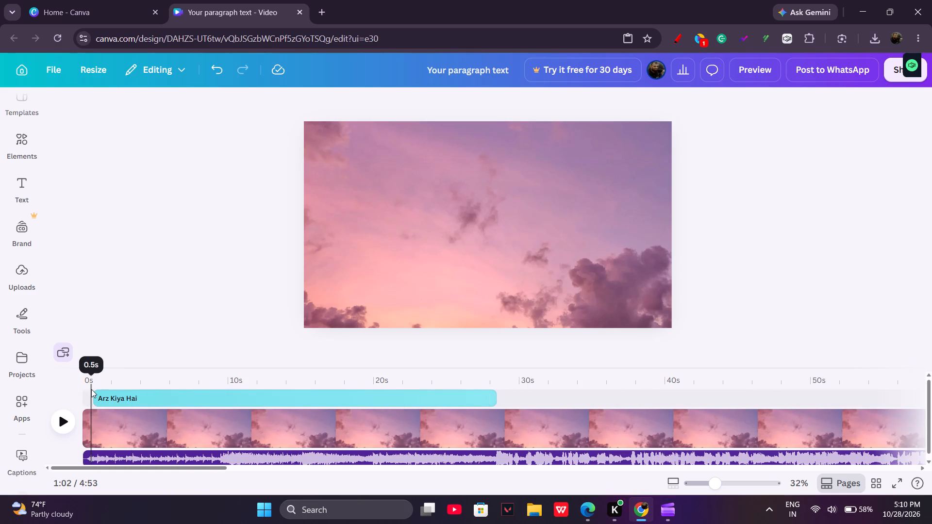
{"action": "key", "text": "space"}
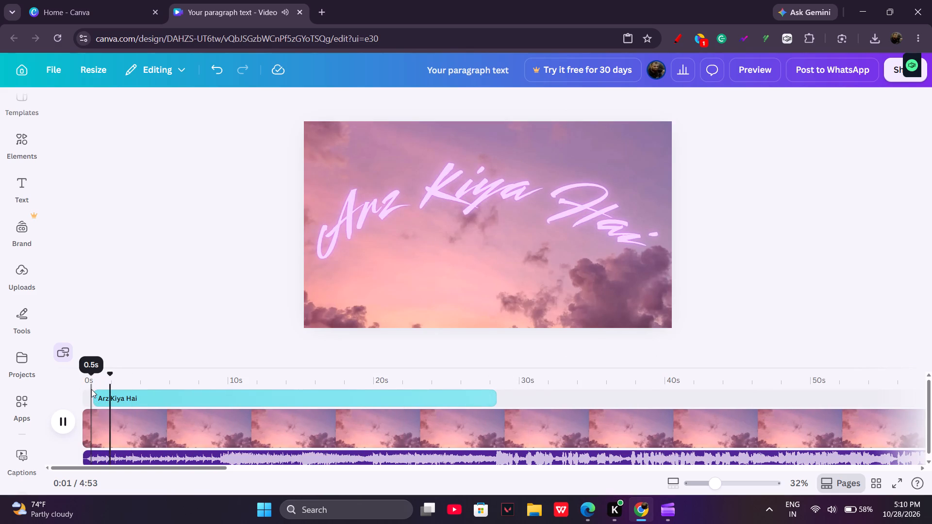
{"action": "left_click", "coordinate": [491, 390]}
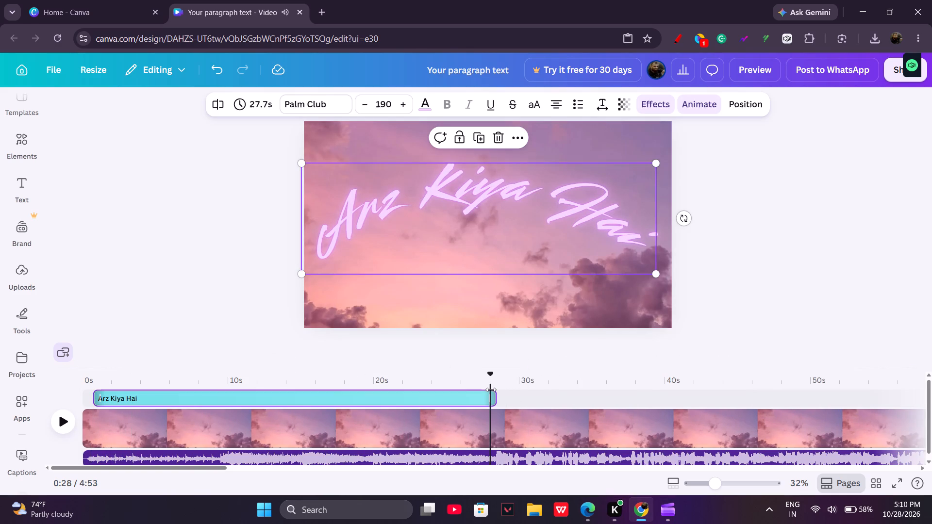
{"action": "key", "text": "space"}
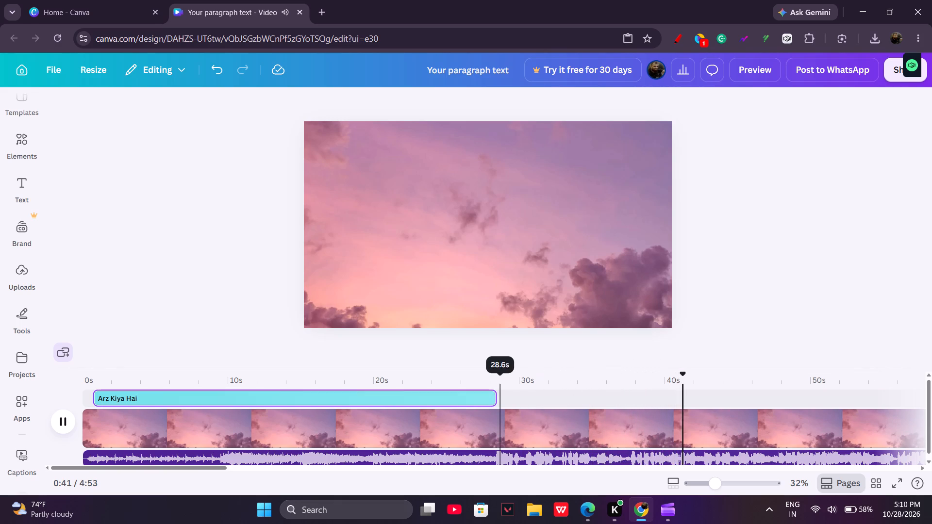
{"action": "key", "text": "space"}
{"action": "left_click", "coordinate": [674, 519]}
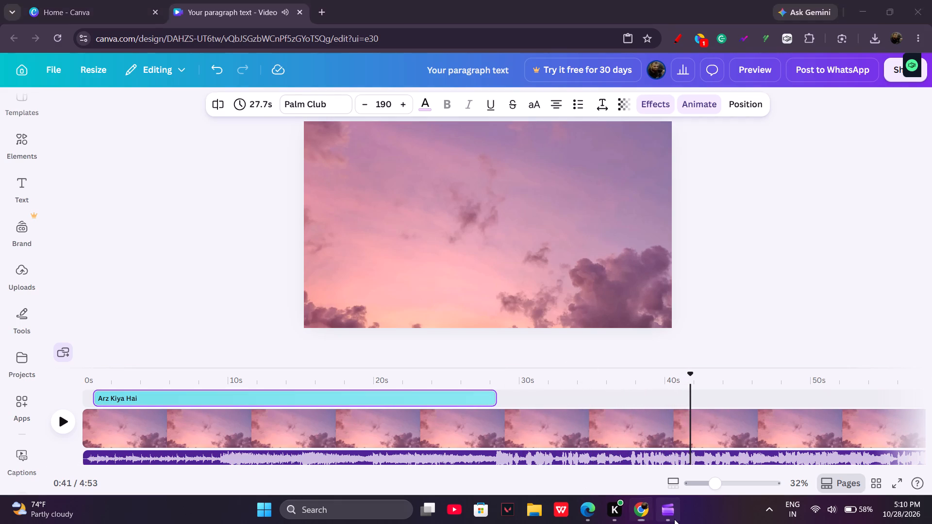
{"action": "left_click", "coordinate": [674, 519]}
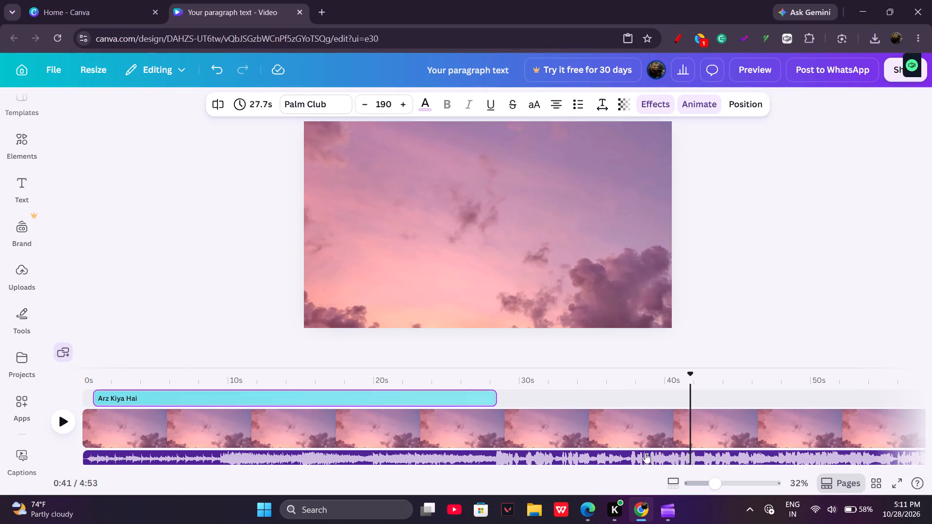
{"action": "key", "text": "space"}
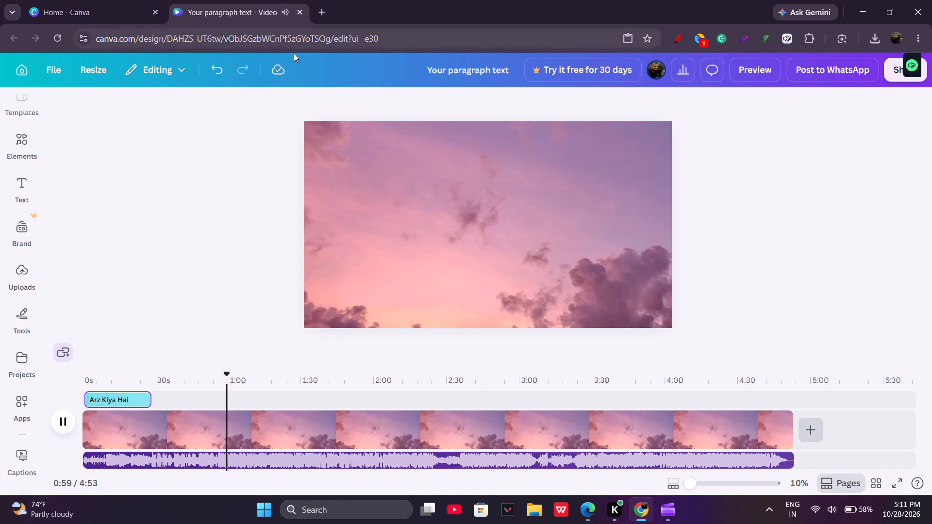
{"action": "left_click", "coordinate": [621, 171]}
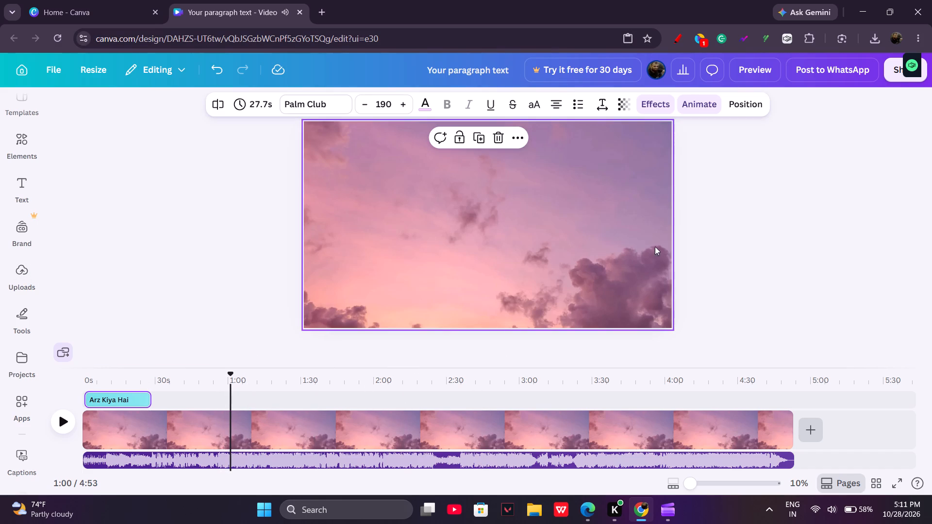
Switch to Clipchamp, check the caption generation progress, and play about the first 10 seconds of the song.
{"action": "left_click", "coordinate": [663, 507]}
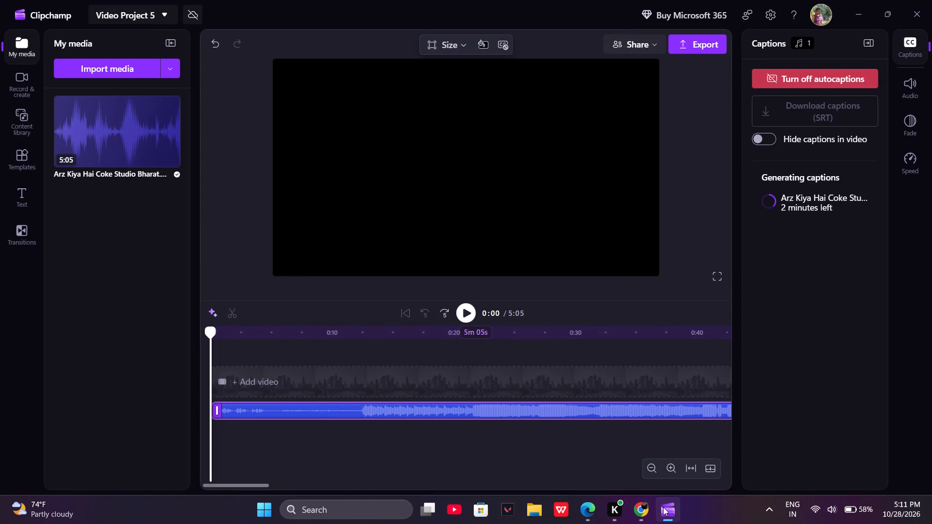
{"action": "left_click", "coordinate": [467, 305]}
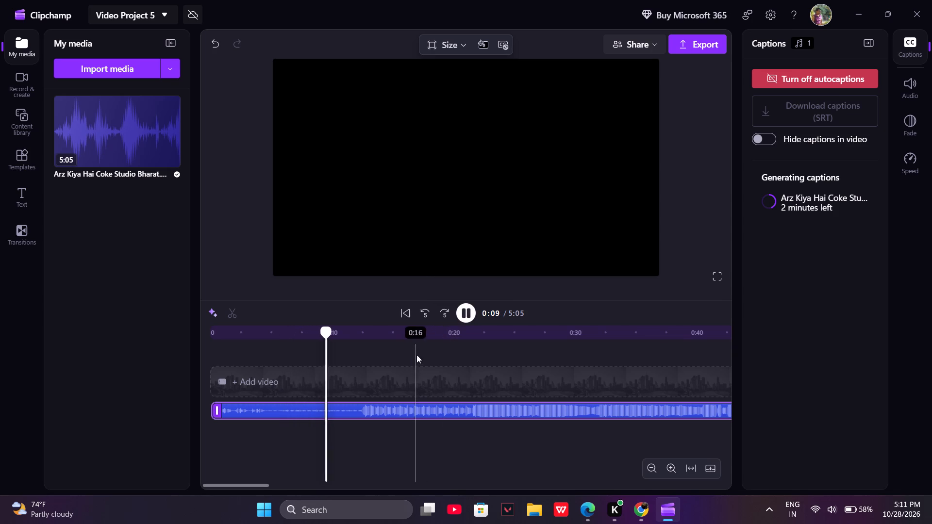
{"action": "left_click", "coordinate": [459, 317]}
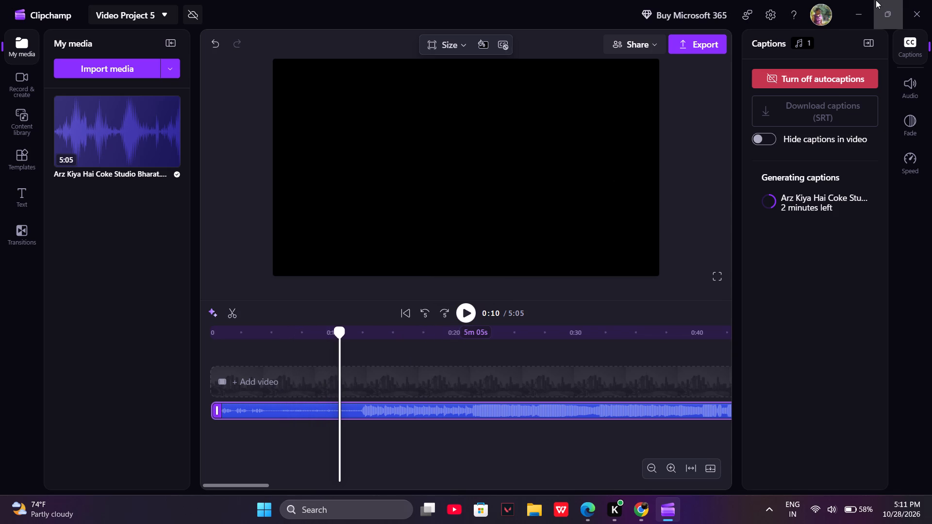
Switch to Edge, search again for how to generate captions for a video, and look through the results.
{"action": "left_click", "coordinate": [867, 1]}
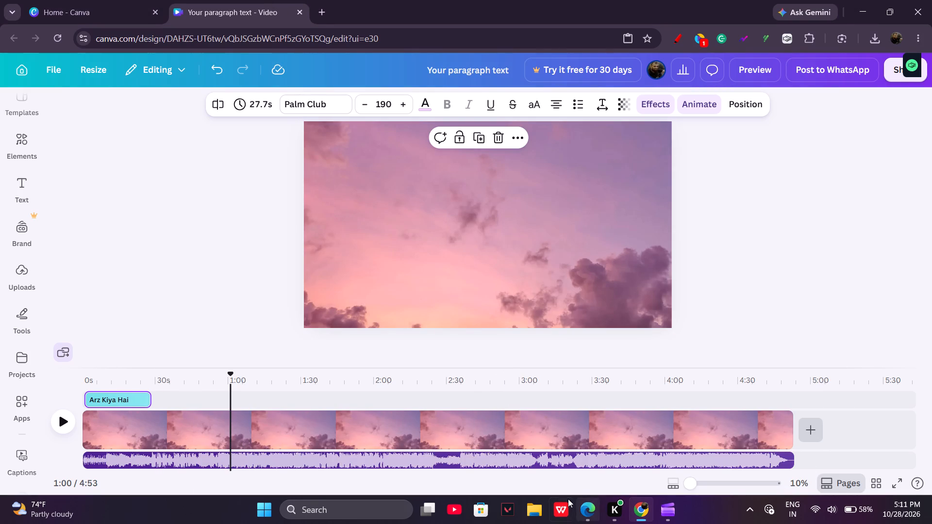
{"action": "left_click", "coordinate": [595, 520]}
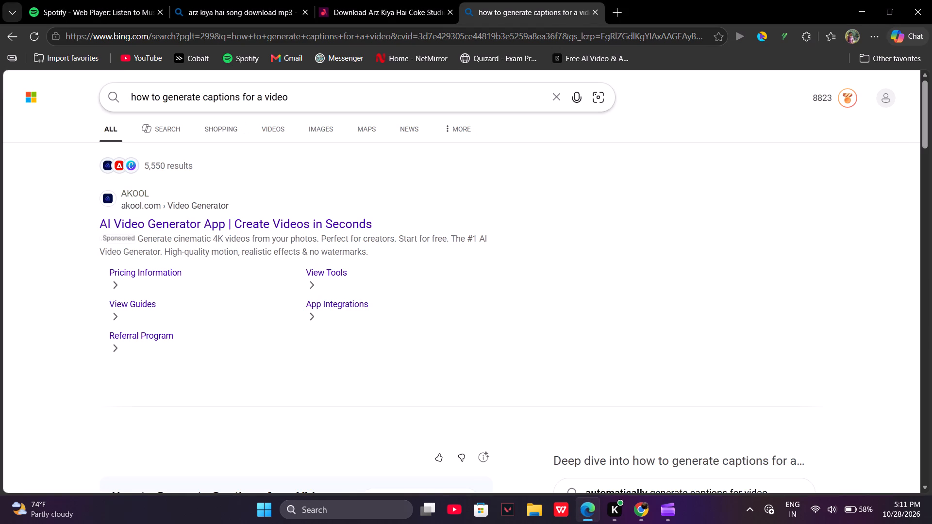
{"action": "left_click", "coordinate": [199, 100]}
{"action": "key", "text": "space"}
{"action": "type", "text": "hi"}
{"action": "key", "text": "BackSpace"}
{"action": "key", "text": "BackSpace"}
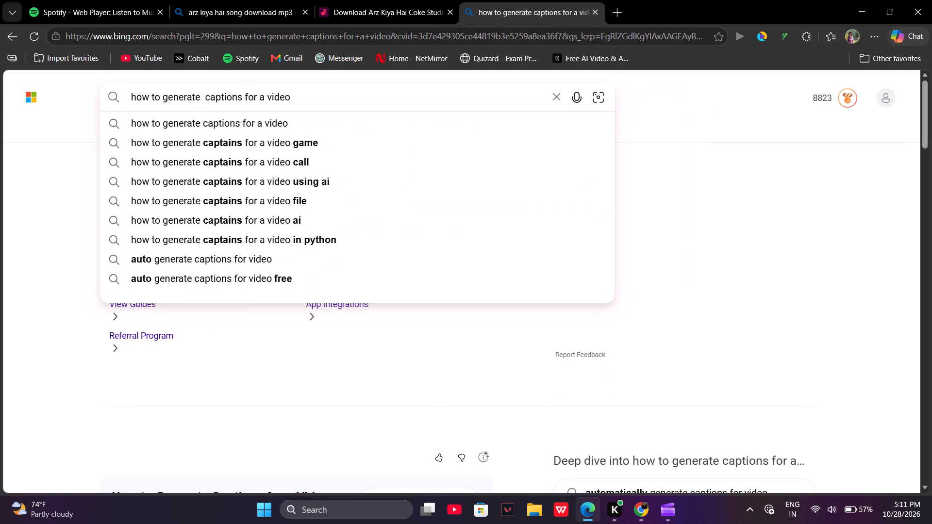
{"action": "key", "text": "Return"}
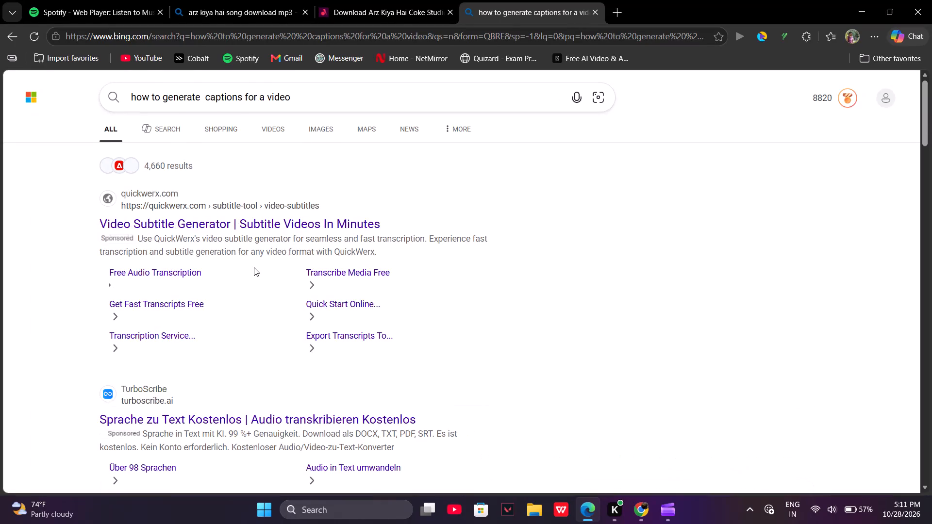
{"action": "scroll", "coordinate": [254, 267], "scroll_direction": "down", "scroll_amount": 2}
{"action": "scroll", "coordinate": [268, 328], "scroll_direction": "up", "scroll_amount": 6}
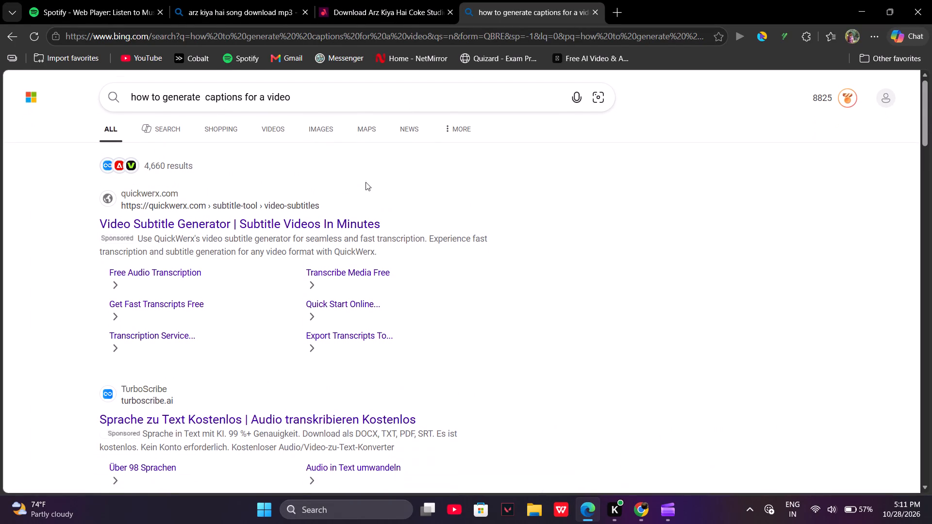
Switch to Canva in Chrome and extend the Arz Kiya Hai title to about 4:52, matching the background video's end.
{"action": "left_click", "coordinate": [636, 509]}
{"action": "key", "text": "space"}
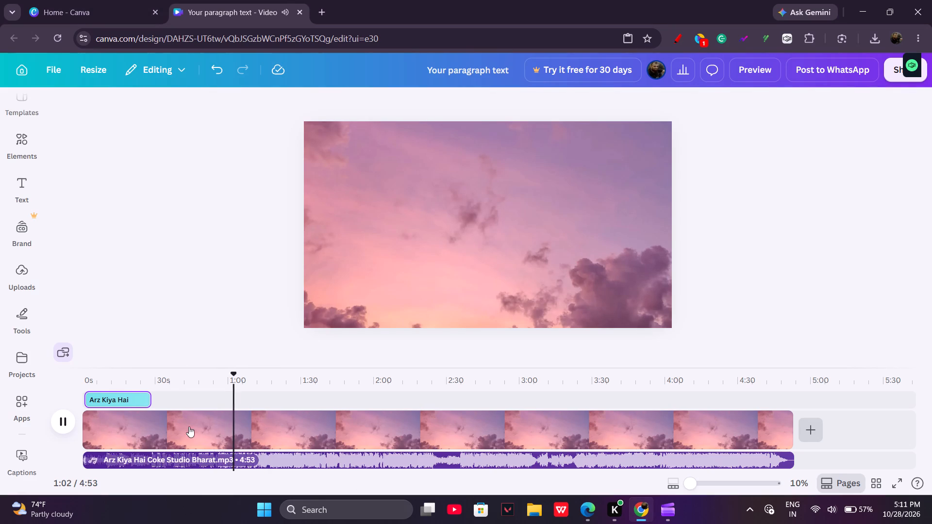
{"action": "left_click_drag", "start_coordinate": [150, 401], "coordinate": [505, 390]}
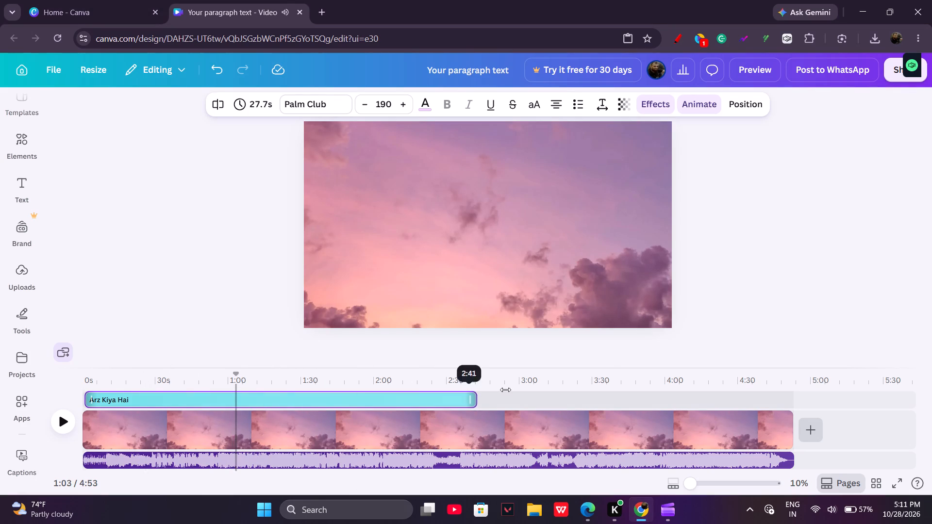
{"action": "left_click_drag", "start_coordinate": [505, 390], "coordinate": [816, 400]}
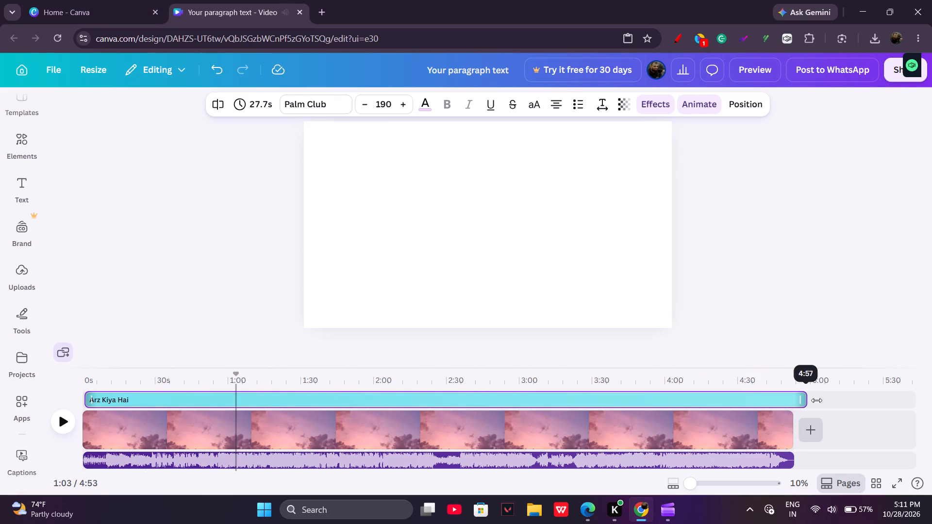
{"action": "left_click_drag", "start_coordinate": [816, 400], "coordinate": [796, 402]}
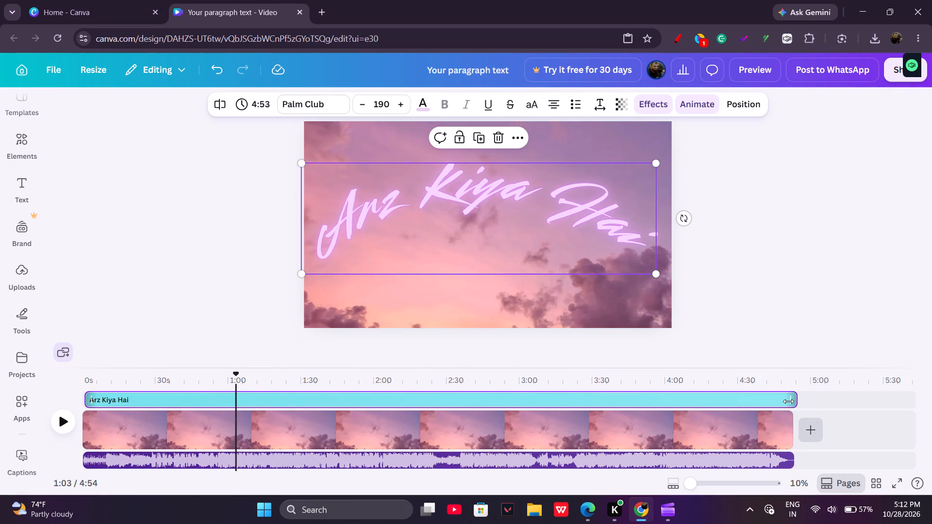
{"action": "left_click", "coordinate": [788, 401]}
{"action": "left_click", "coordinate": [792, 403]}
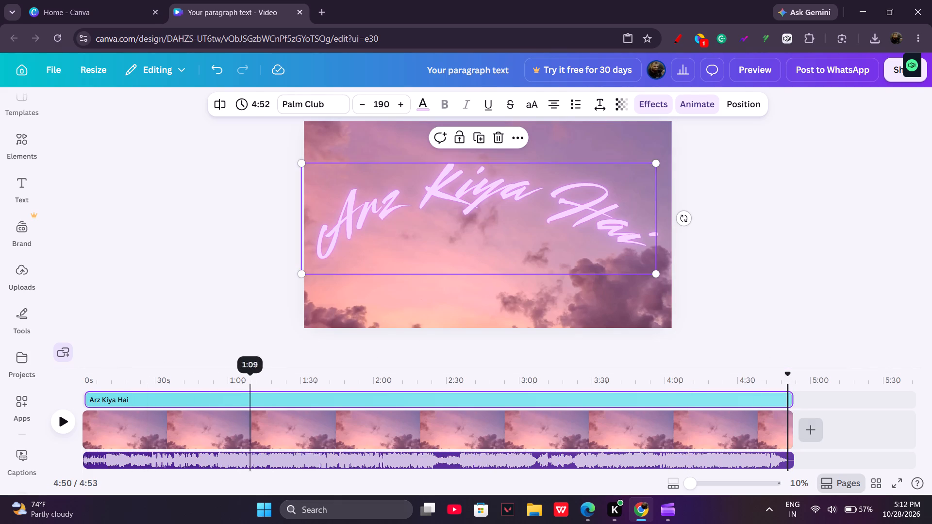
Play the video from about 14.5 s and split the Arz Kiya Hai title at about 0:27.
{"action": "left_click", "coordinate": [118, 376]}
{"action": "key", "text": "space"}
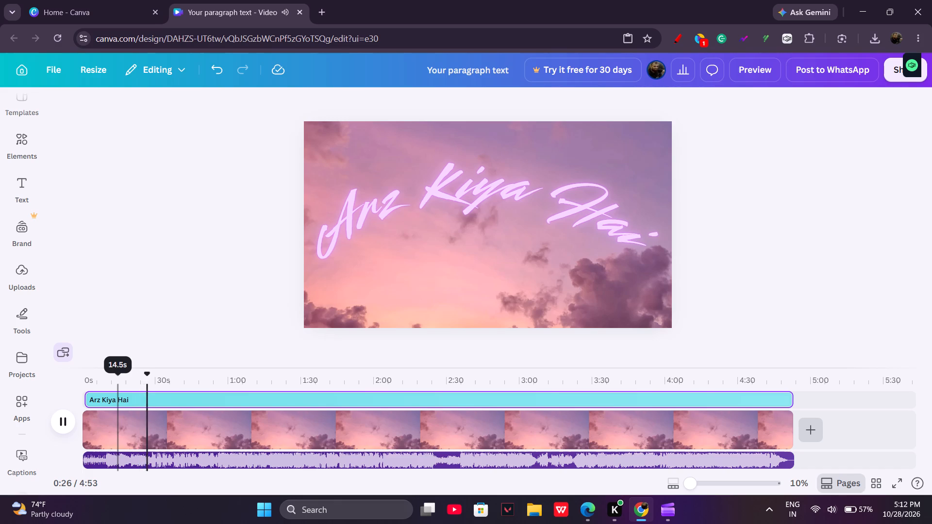
{"action": "key", "text": "space"}
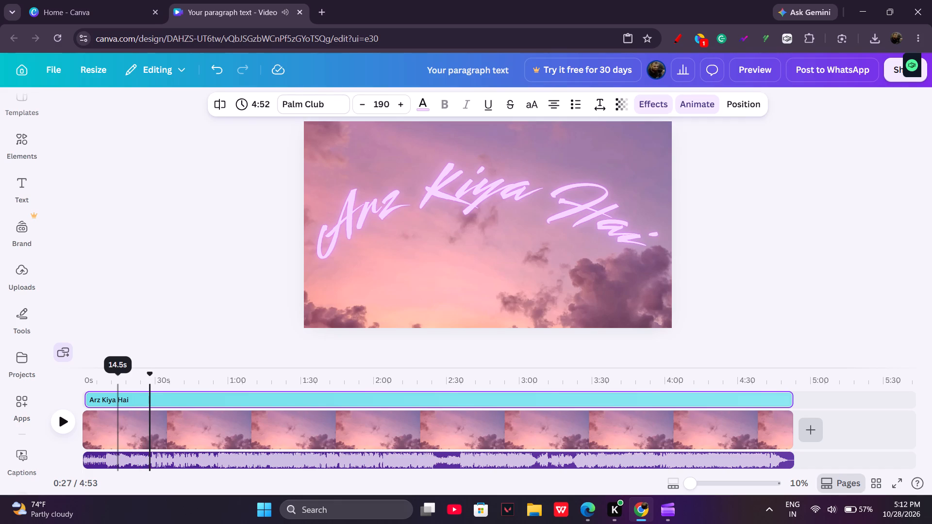
{"action": "key", "text": "space"}
{"action": "key", "text": "space"}
{"action": "key", "text": "s"}
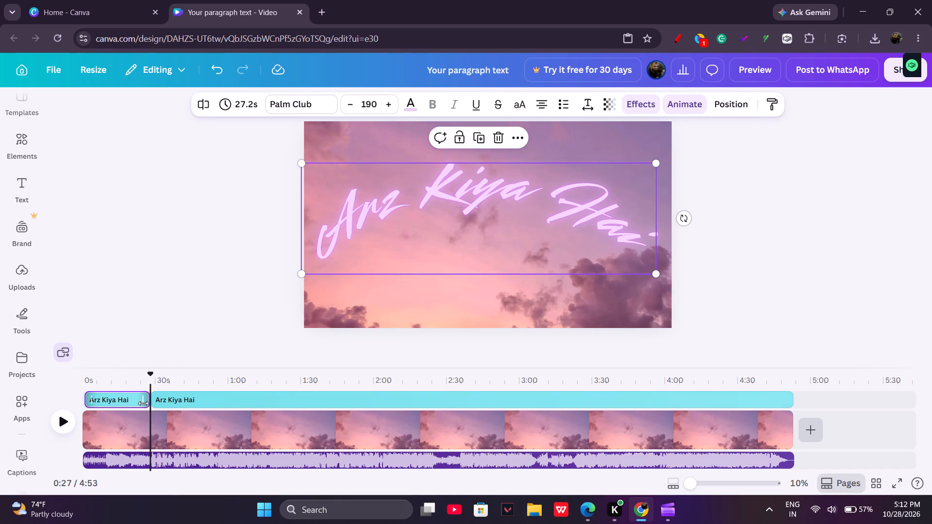
Shrink the second part of the title to font size 117 and move it to the top centre of the frame.
{"action": "left_click", "coordinate": [164, 403]}
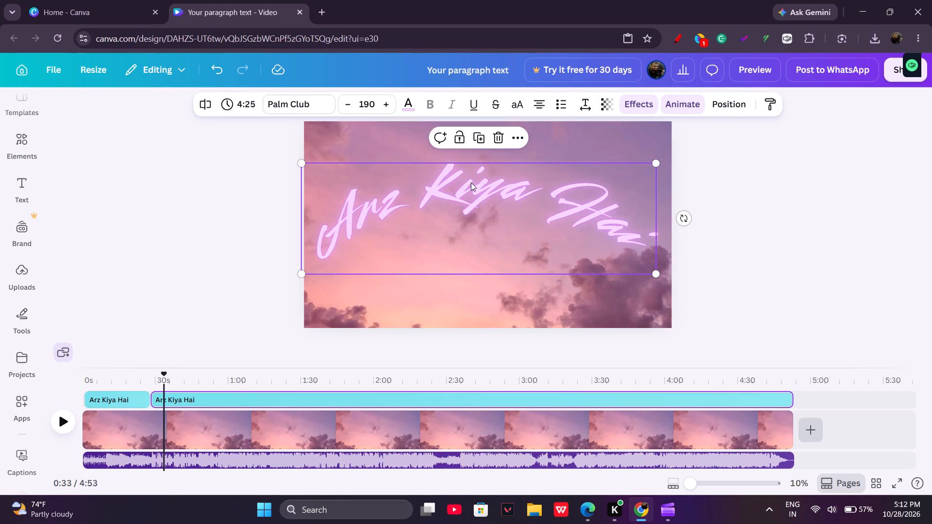
{"action": "left_click_drag", "start_coordinate": [656, 269], "coordinate": [646, 262]}
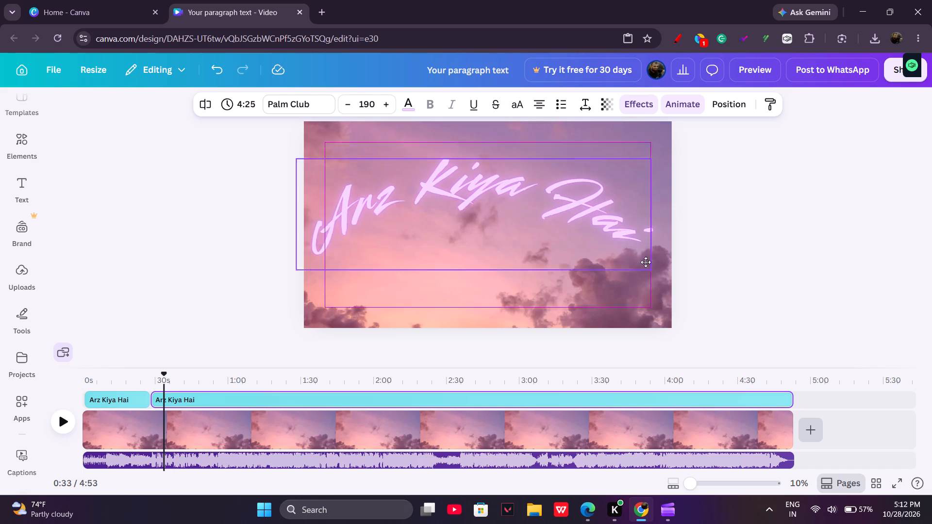
{"action": "left_click_drag", "start_coordinate": [646, 262], "coordinate": [661, 268]}
{"action": "left_click_drag", "start_coordinate": [660, 271], "coordinate": [528, 211]}
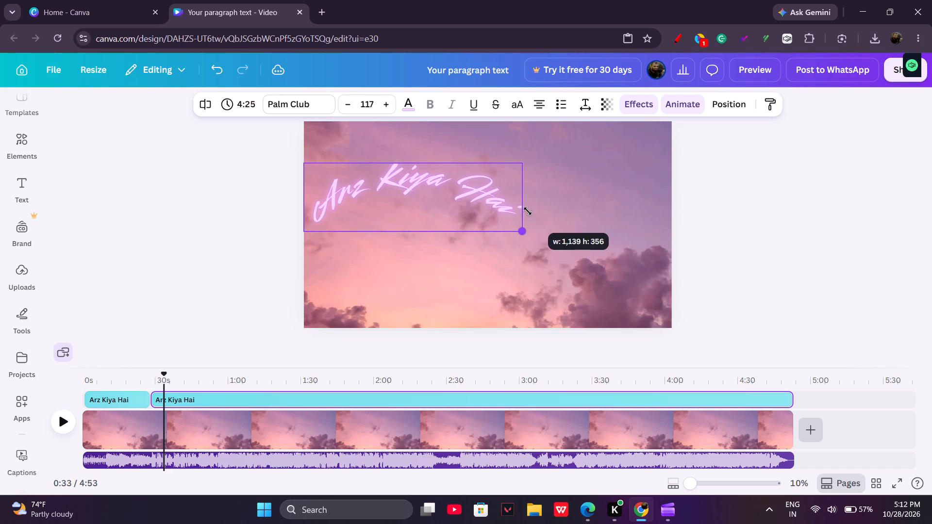
{"action": "left_click_drag", "start_coordinate": [528, 211], "coordinate": [528, 213]}
{"action": "left_click_drag", "start_coordinate": [423, 180], "coordinate": [494, 168]}
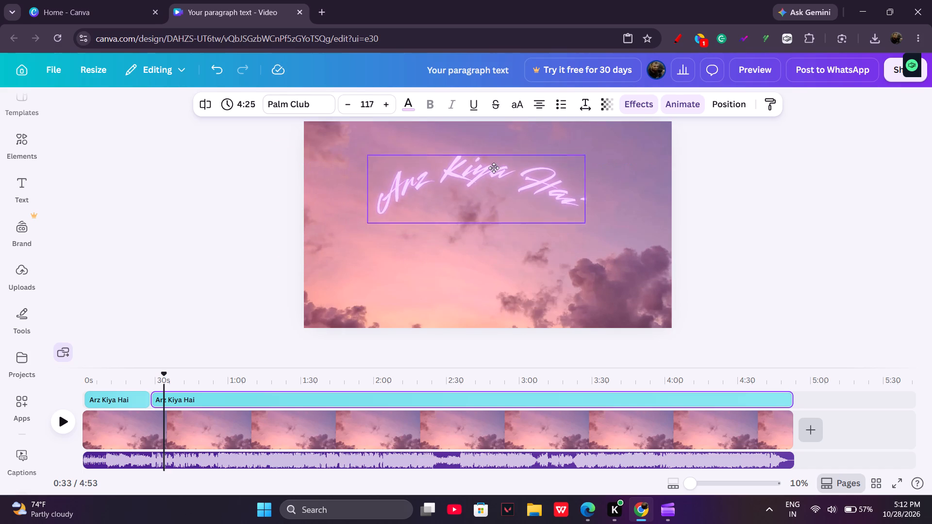
{"action": "left_click_drag", "start_coordinate": [494, 168], "coordinate": [492, 148]}
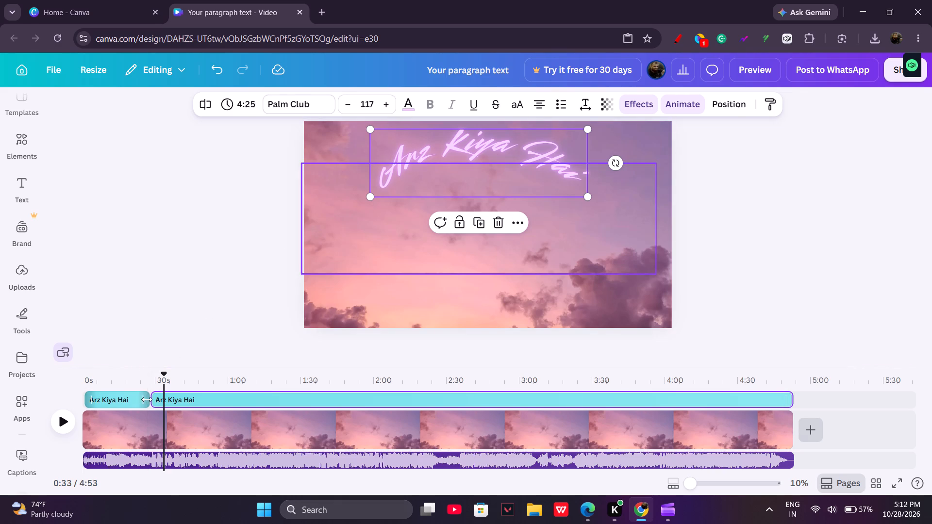
Examine the text effects and animation options of the title's first part, including its curve, Aerobics and Blur settings.
{"action": "right_click", "coordinate": [150, 403]}
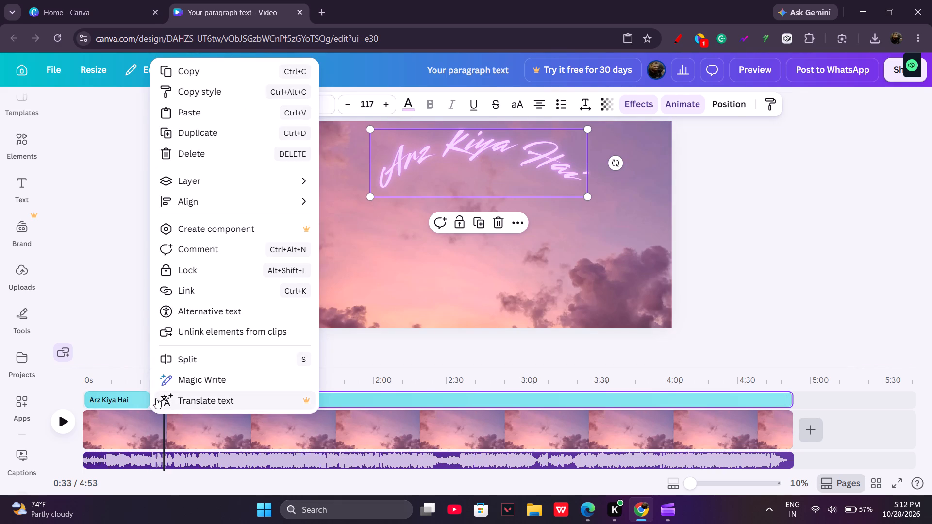
{"action": "left_click", "coordinate": [127, 294]}
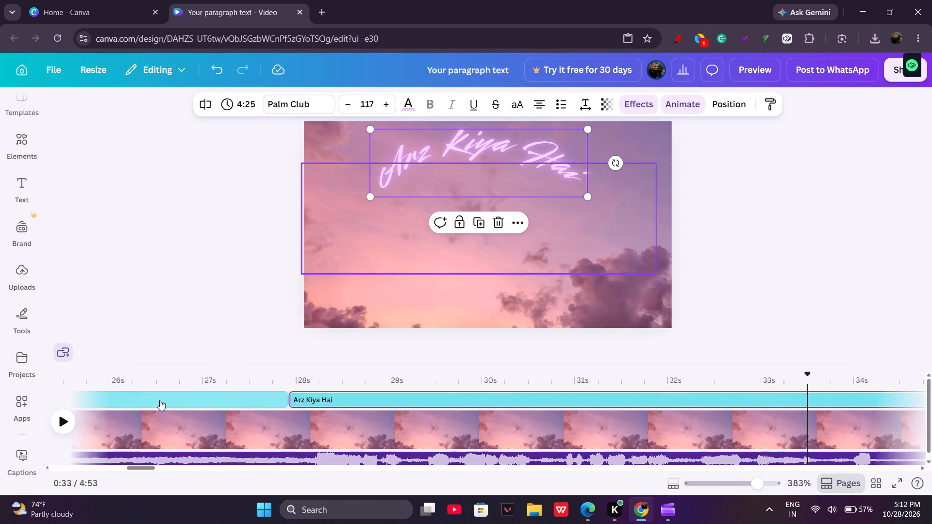
{"action": "left_click", "coordinate": [270, 395]}
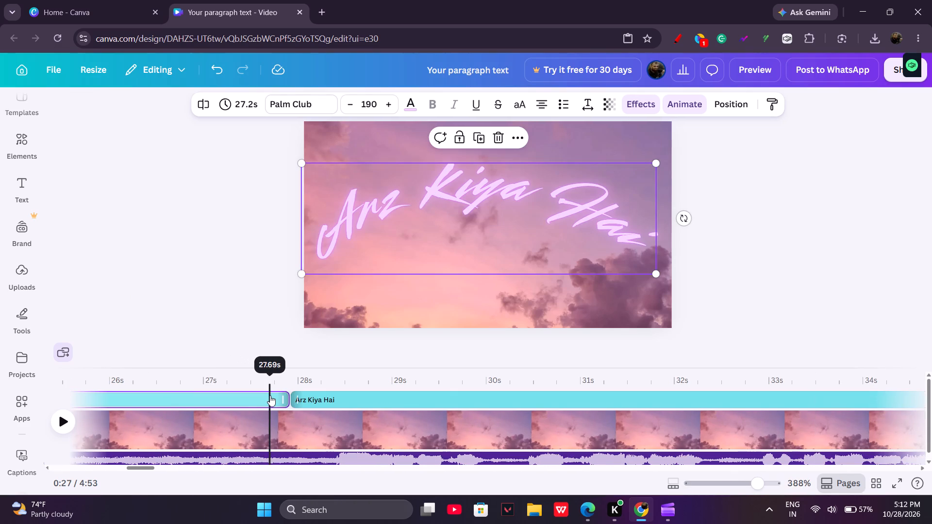
{"action": "left_click", "coordinate": [637, 101]}
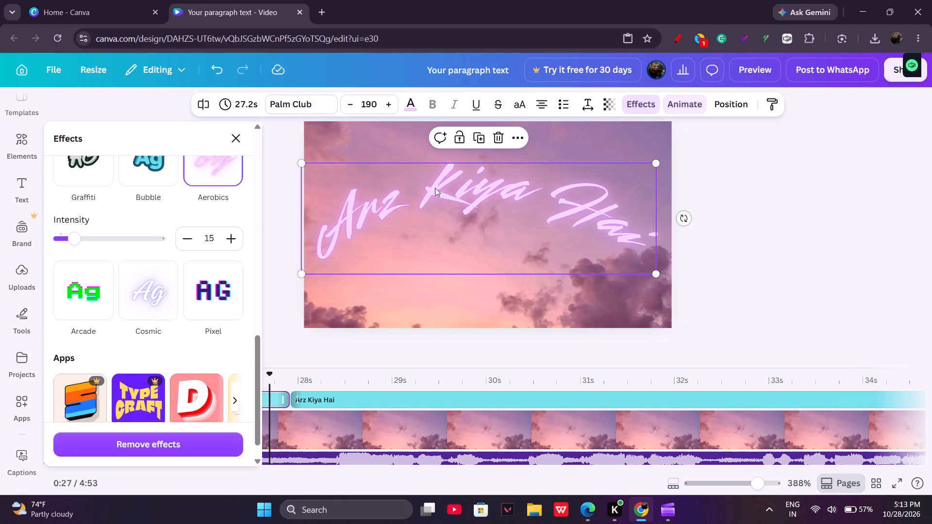
{"action": "scroll", "coordinate": [185, 336], "scroll_direction": "up", "scroll_amount": 5}
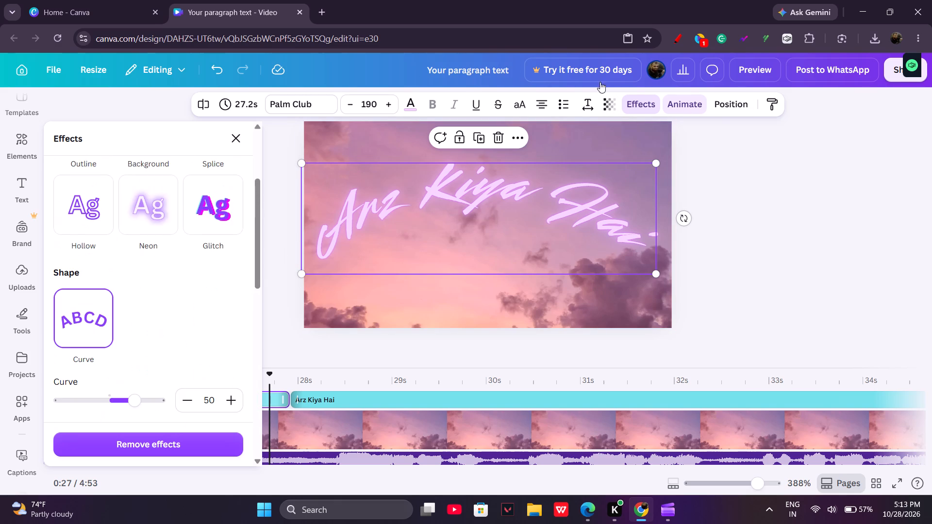
{"action": "scroll", "coordinate": [235, 253], "scroll_direction": "up", "scroll_amount": 6}
{"action": "scroll", "coordinate": [235, 253], "scroll_direction": "down", "scroll_amount": 13}
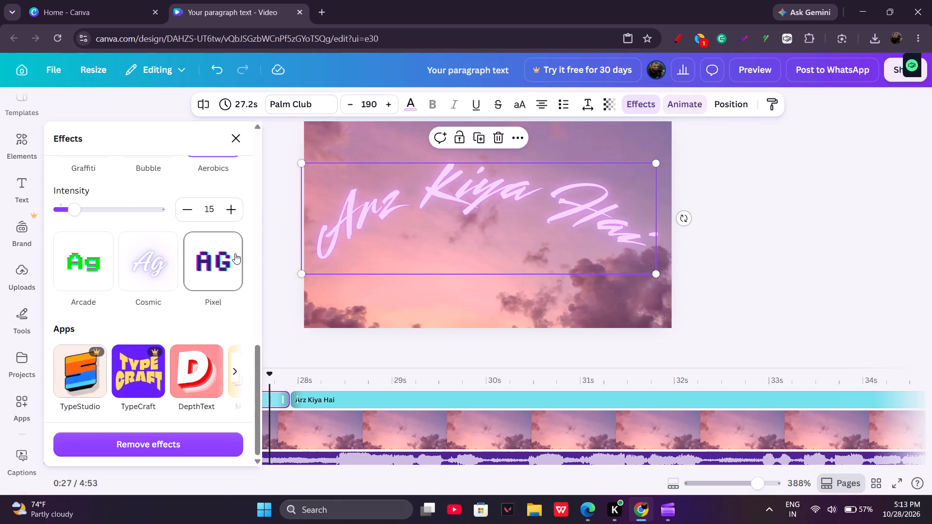
{"action": "scroll", "coordinate": [235, 253], "scroll_direction": "down", "scroll_amount": 3}
{"action": "left_click", "coordinate": [686, 113]}
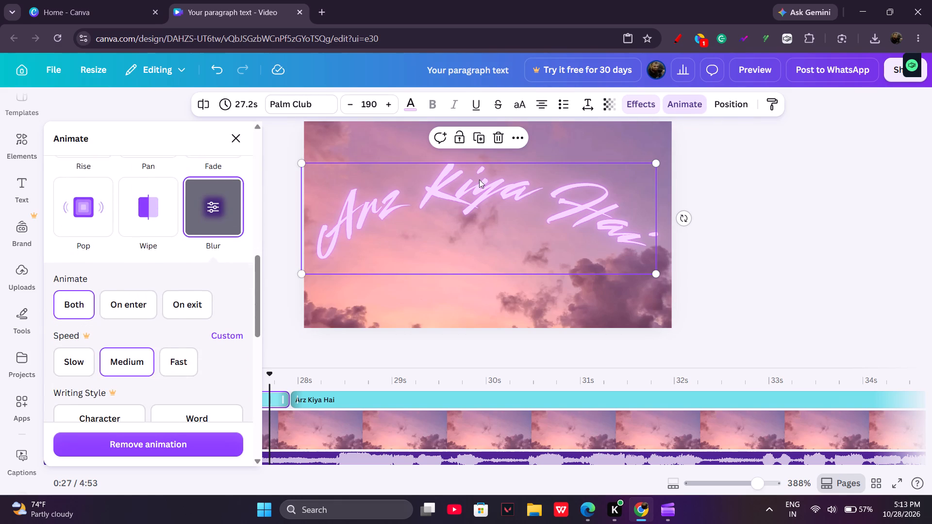
{"action": "scroll", "coordinate": [196, 272], "scroll_direction": "up", "scroll_amount": 5}
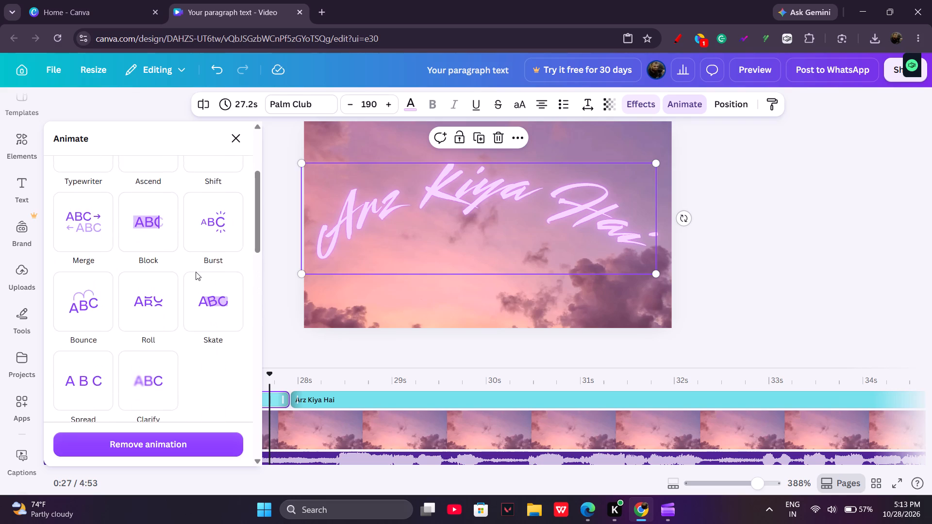
{"action": "scroll", "coordinate": [196, 272], "scroll_direction": "up", "scroll_amount": 3}
{"action": "scroll", "coordinate": [196, 272], "scroll_direction": "down", "scroll_amount": 5}
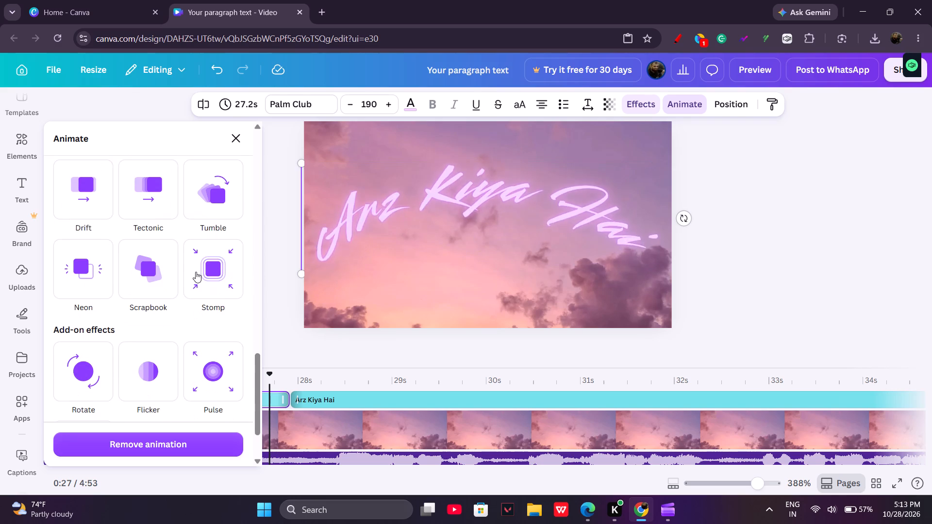
{"action": "scroll", "coordinate": [196, 272], "scroll_direction": "down", "scroll_amount": 6}
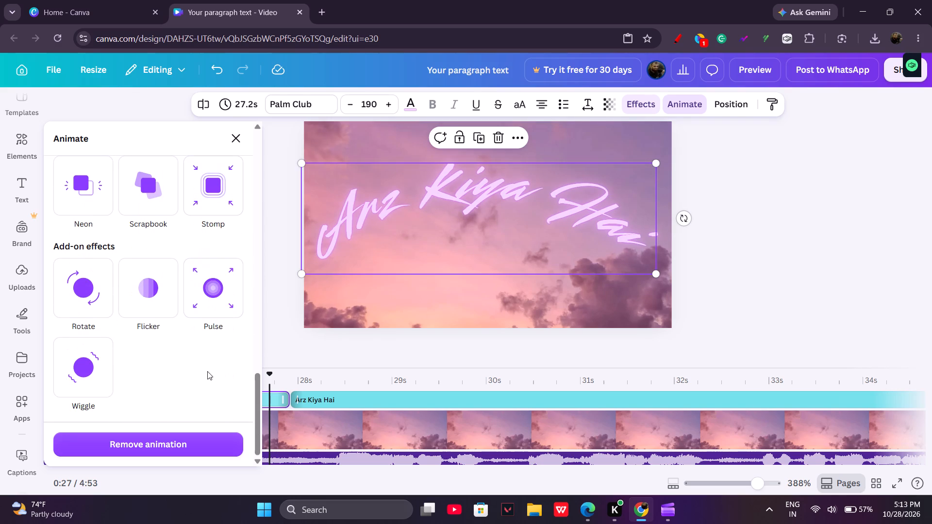
{"action": "left_click", "coordinate": [289, 358]}
{"action": "left_click", "coordinate": [165, 354]}
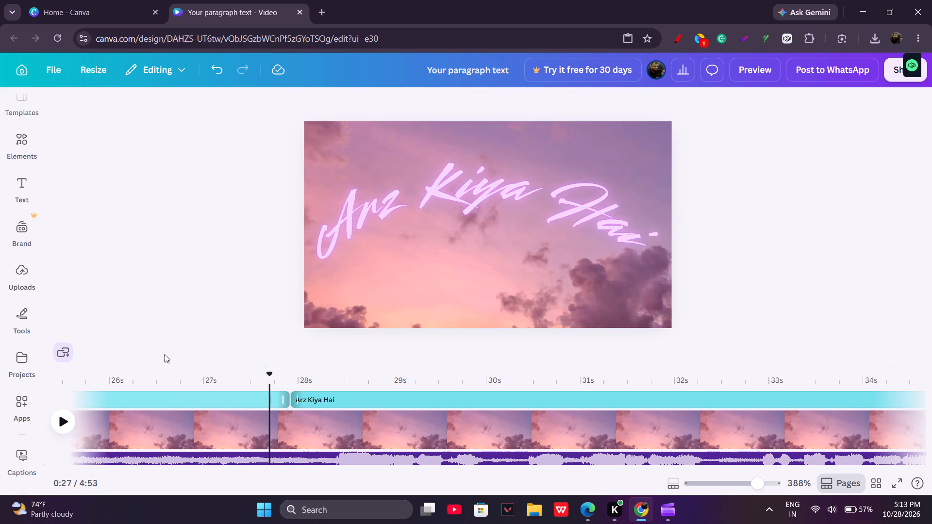
Play the Canva video from about 0:27 to 0:34 across the title split, checking Clipchamp's caption progress partway.
{"action": "left_click", "coordinate": [156, 362]}
{"action": "left_click", "coordinate": [174, 373]}
{"action": "key", "text": "space"}
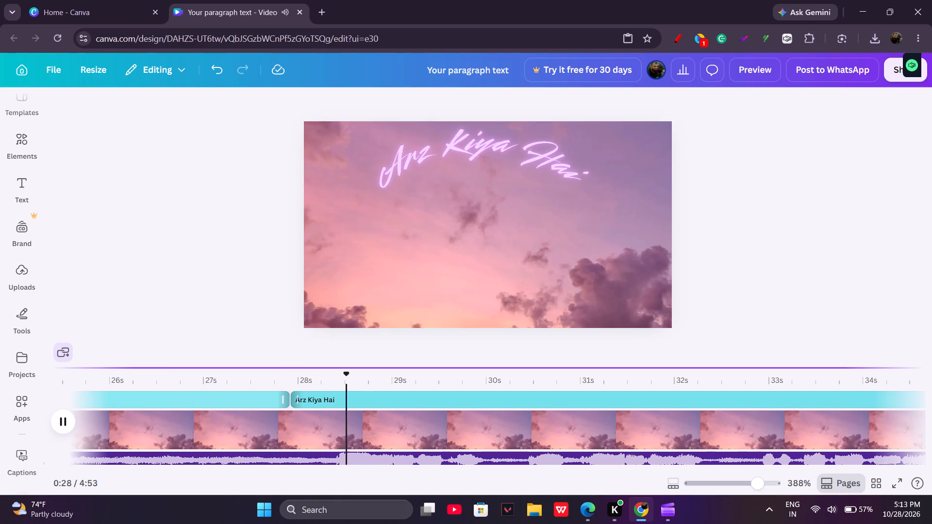
{"action": "key", "text": "space"}
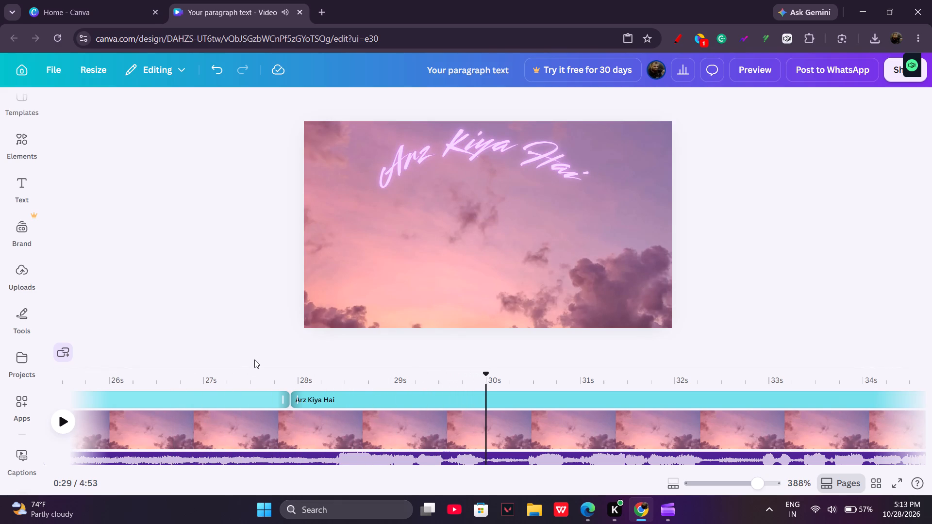
{"action": "left_click", "coordinate": [674, 506]}
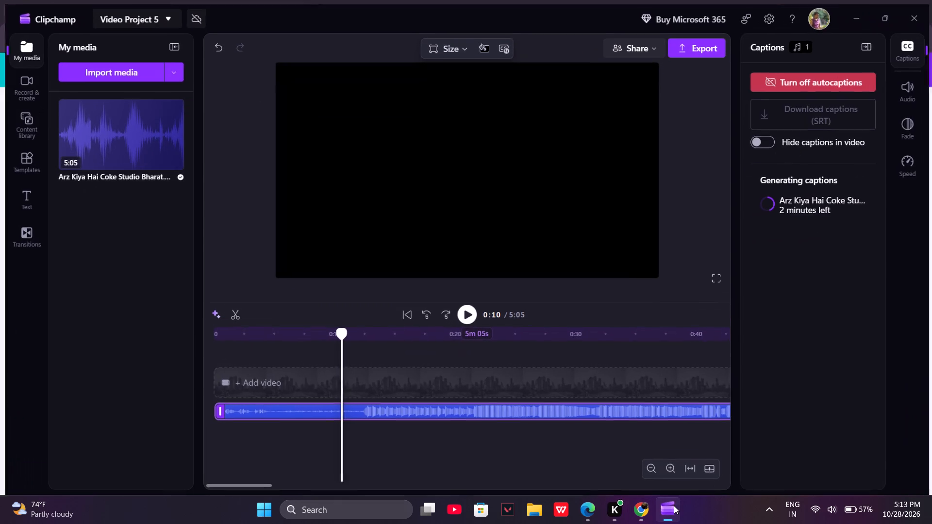
{"action": "left_click", "coordinate": [865, 2]}
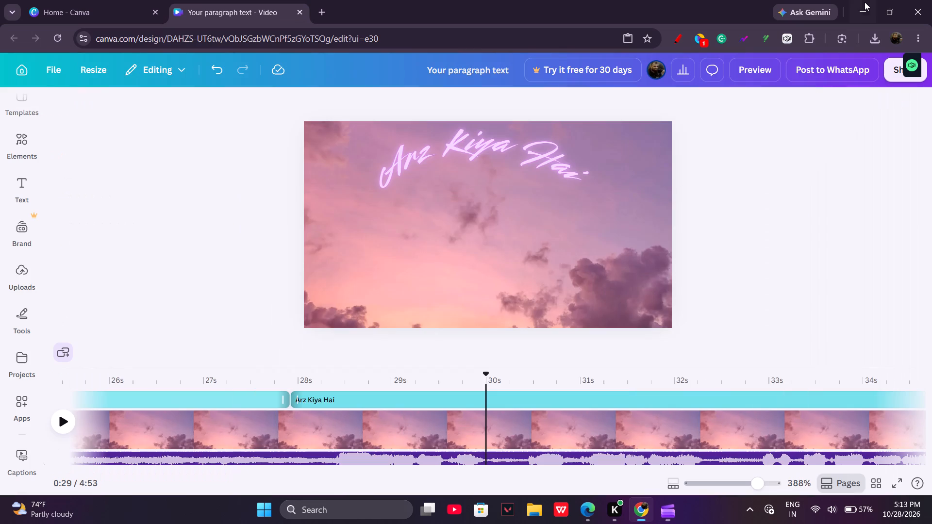
{"action": "left_click", "coordinate": [430, 360]}
{"action": "key", "text": "space"}
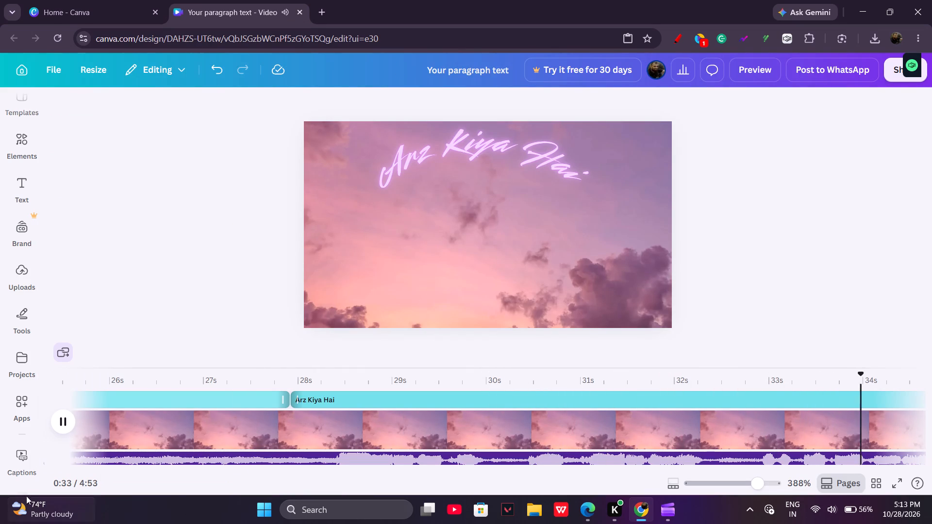
Browse Canva's caption styles and check Clipchamp's caption generation progress.
{"action": "left_click", "coordinate": [23, 470]}
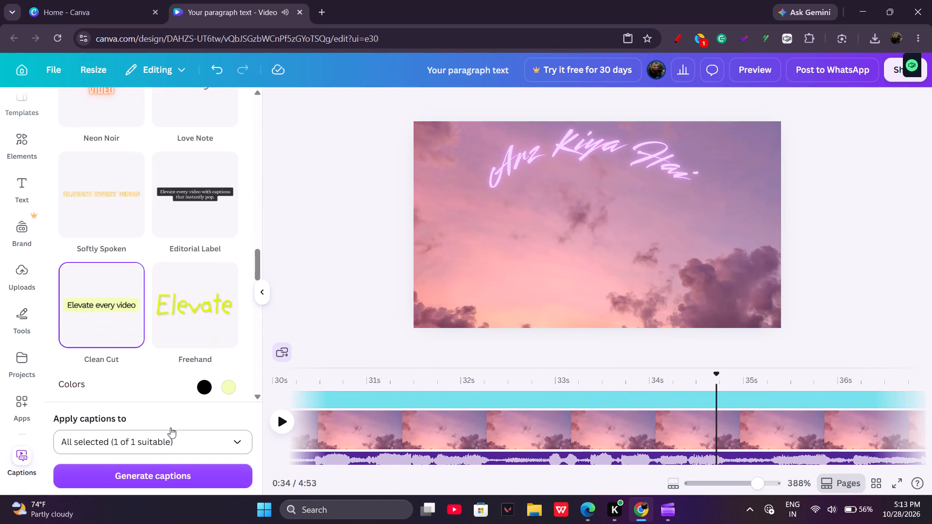
{"action": "scroll", "coordinate": [176, 377], "scroll_direction": "down", "scroll_amount": 9}
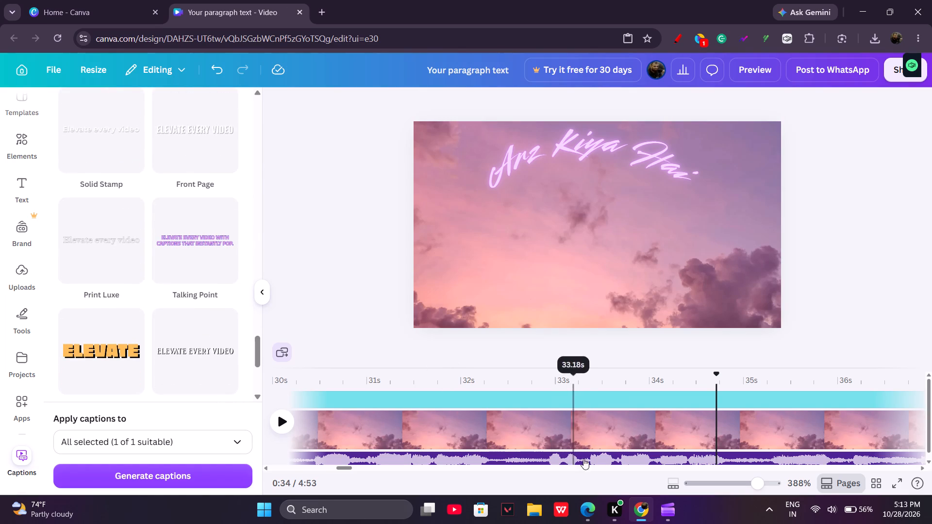
{"action": "left_click", "coordinate": [657, 507]}
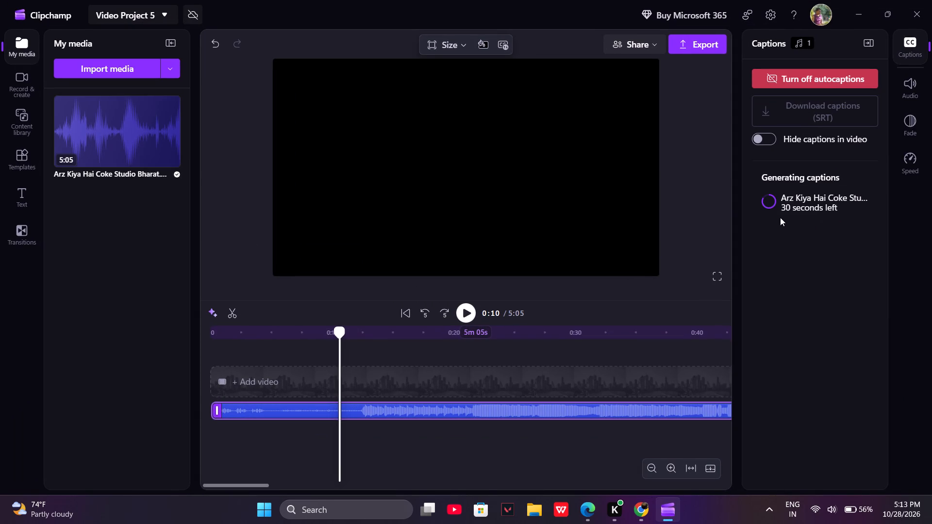
{"action": "left_click_drag", "start_coordinate": [782, 215], "coordinate": [787, 202]}
{"action": "left_click", "coordinate": [787, 202]}
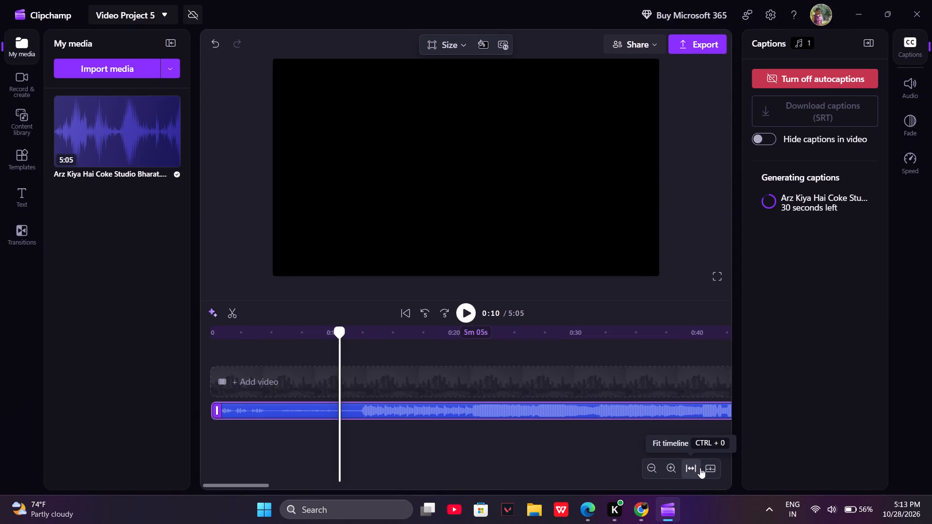
{"action": "left_click", "coordinate": [866, 1]}
Play the Canva video from about 0:34 to 0:36.
{"action": "key", "text": "space"}
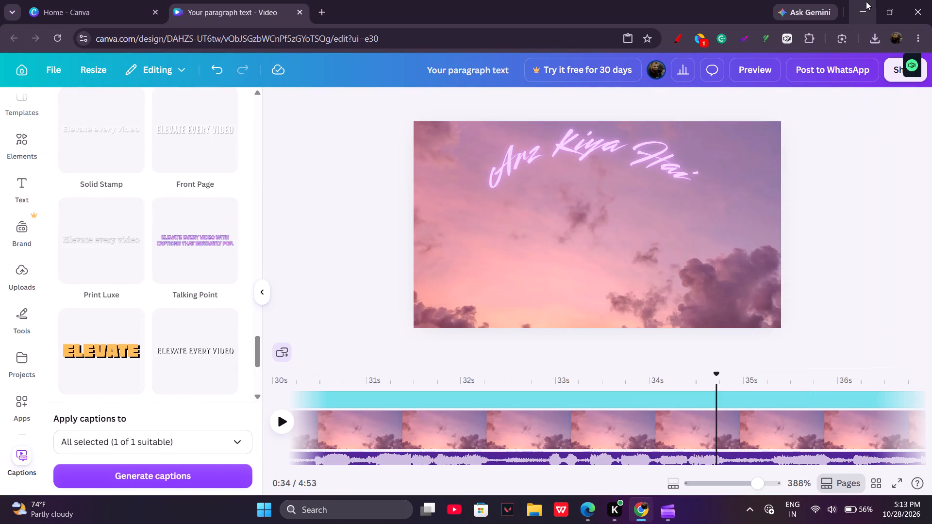
{"action": "key", "text": "space"}
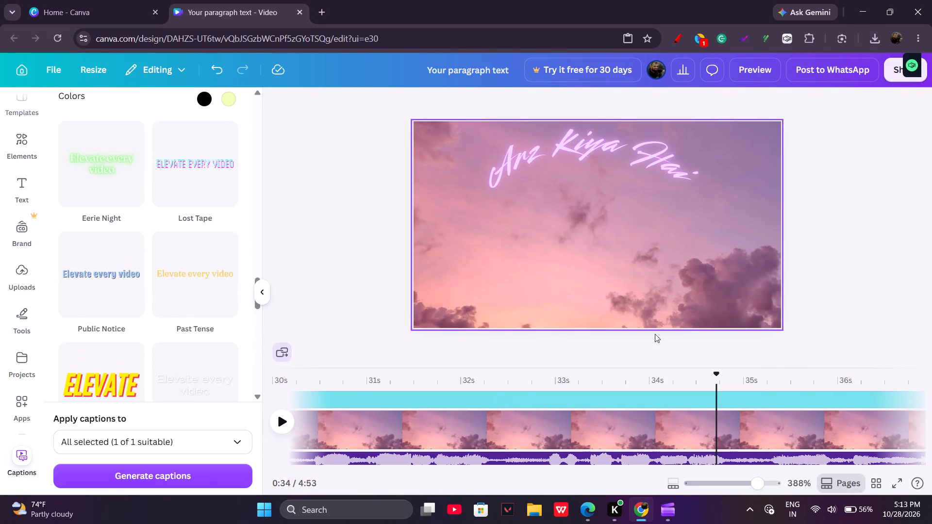
{"action": "left_click", "coordinate": [276, 416]}
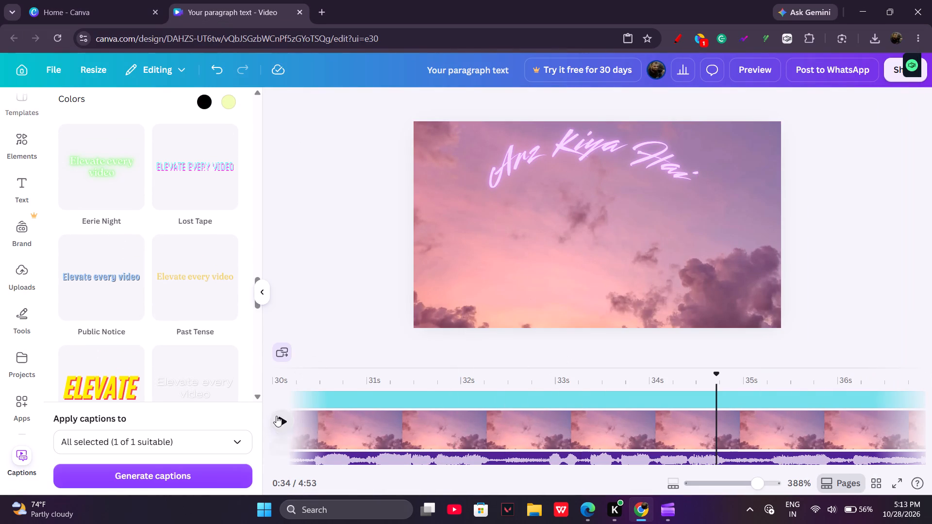
{"action": "left_click", "coordinate": [277, 419]}
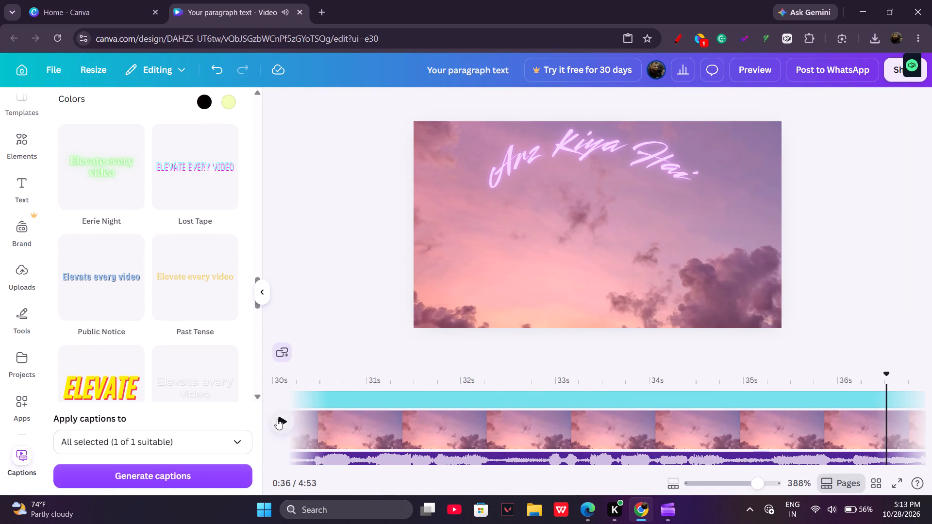
Switch to Clipchamp and play the song from the start to about 0:41, reviewing the generated transcript from its beginning.
{"action": "left_click", "coordinate": [662, 499]}
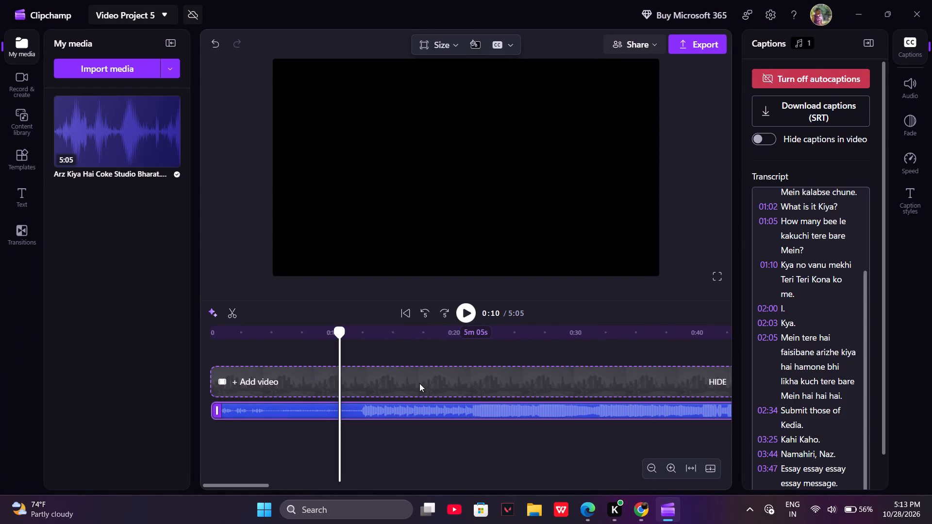
{"action": "left_click_drag", "start_coordinate": [340, 338], "coordinate": [337, 338]}
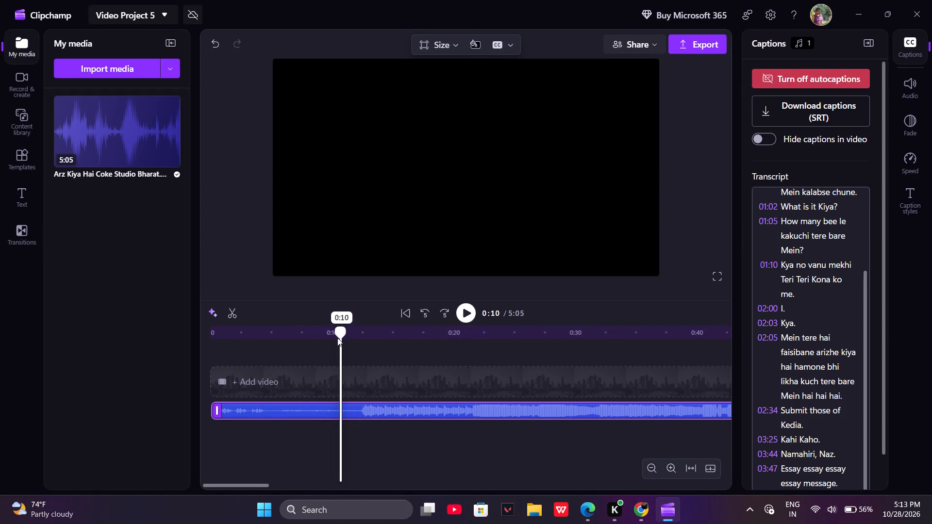
{"action": "left_click_drag", "start_coordinate": [337, 338], "coordinate": [215, 349]}
{"action": "left_click_drag", "start_coordinate": [212, 333], "coordinate": [206, 337]}
{"action": "left_click", "coordinate": [458, 318]}
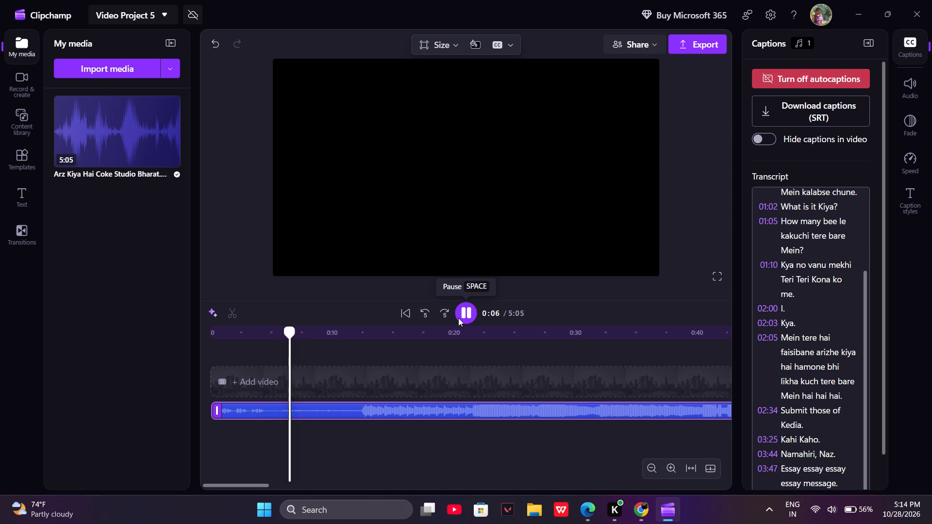
{"action": "left_click", "coordinate": [351, 358]}
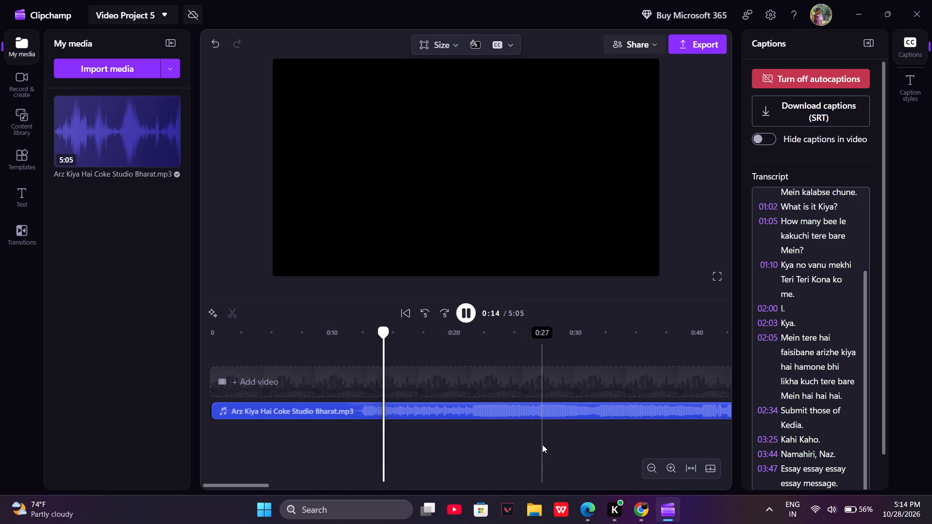
{"action": "scroll", "coordinate": [542, 444], "scroll_direction": "down", "scroll_amount": 6, "text": "ctrl"}
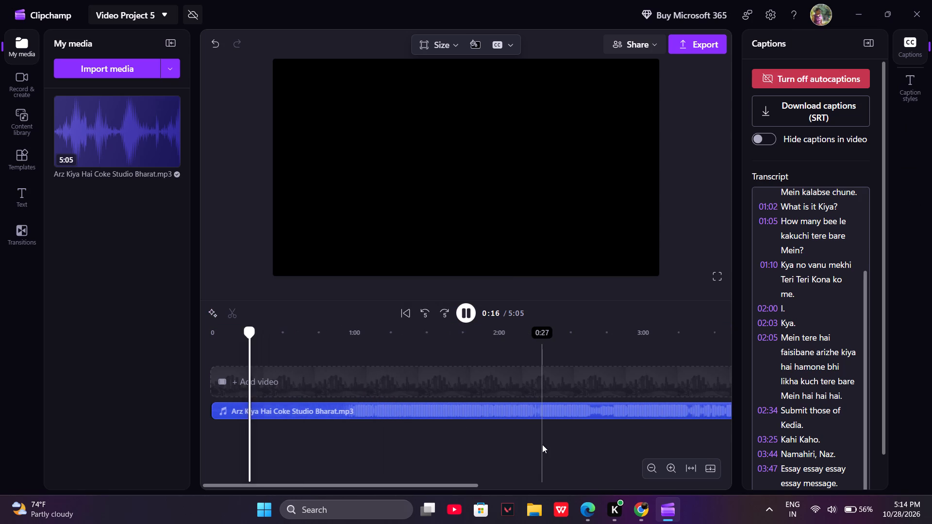
{"action": "scroll", "coordinate": [542, 444], "scroll_direction": "down", "scroll_amount": 4, "text": "ctrl"}
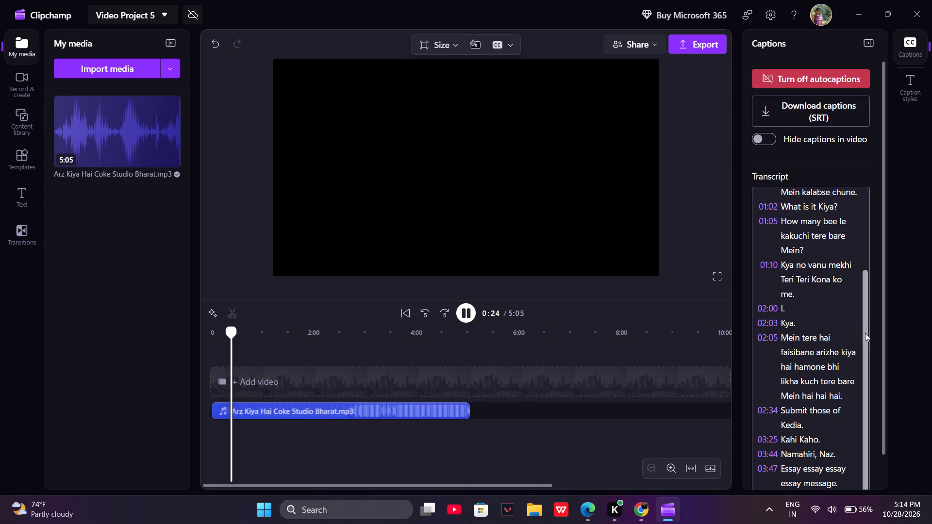
{"action": "left_click_drag", "start_coordinate": [865, 332], "coordinate": [864, 210]}
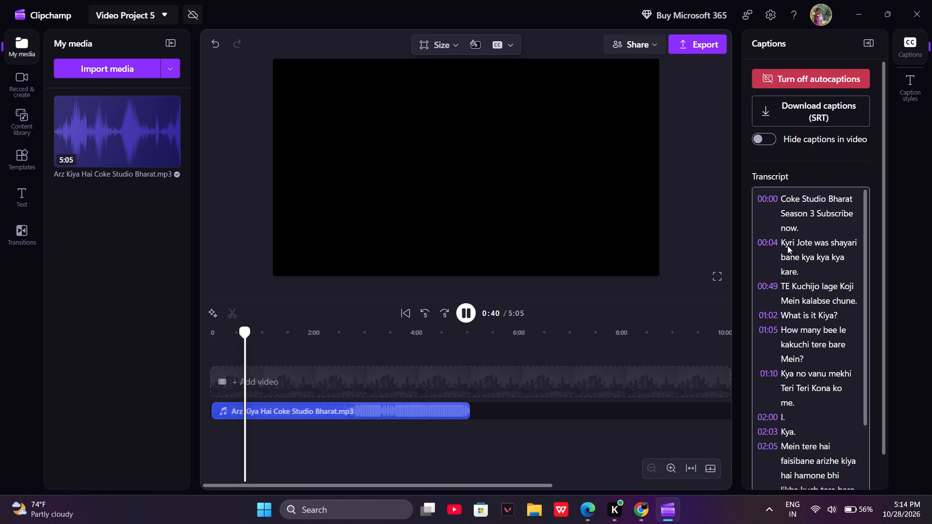
{"action": "key", "text": "space"}
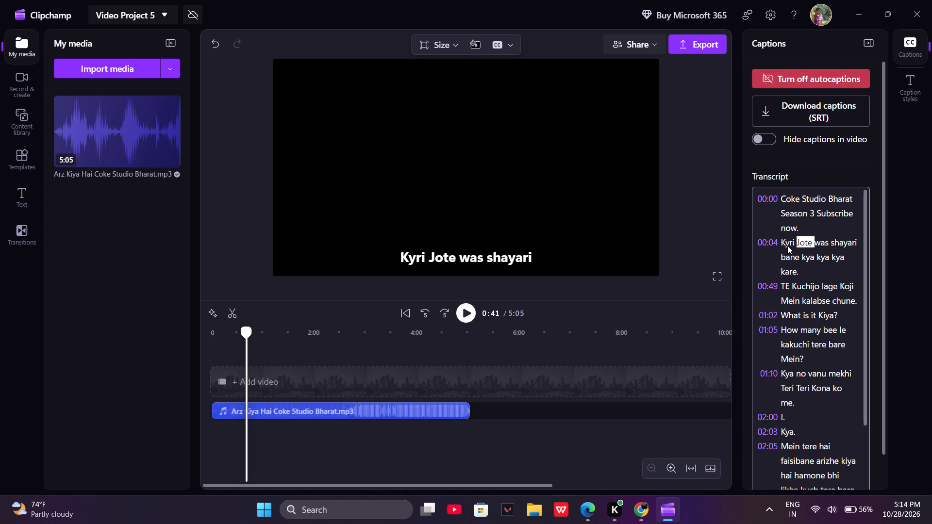
Correct the first word of the 00:04 transcript line to "Kayar".
{"action": "left_click", "coordinate": [786, 245]}
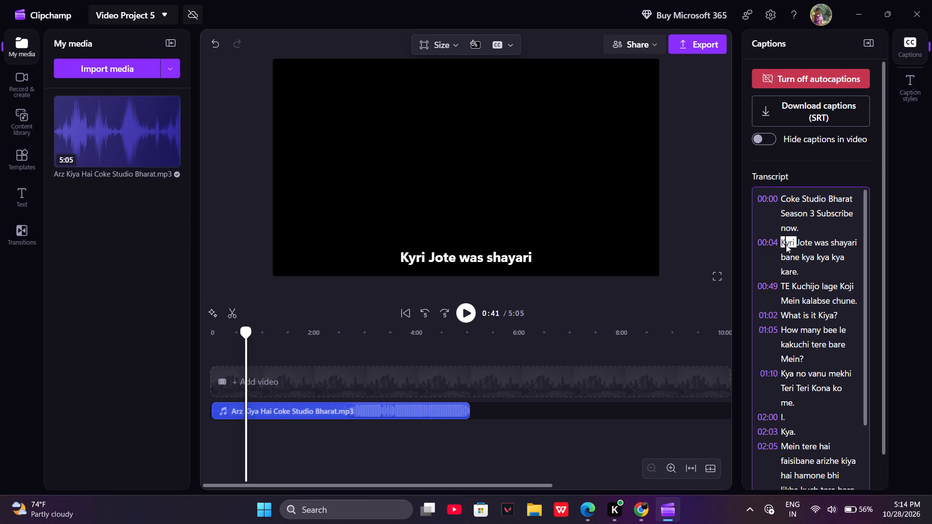
{"action": "key", "text": "Right"}
{"action": "key", "text": "Right"}
{"action": "key", "text": "Right"}
{"action": "key", "text": "BackSpace"}
{"action": "key", "text": "BackSpace"}
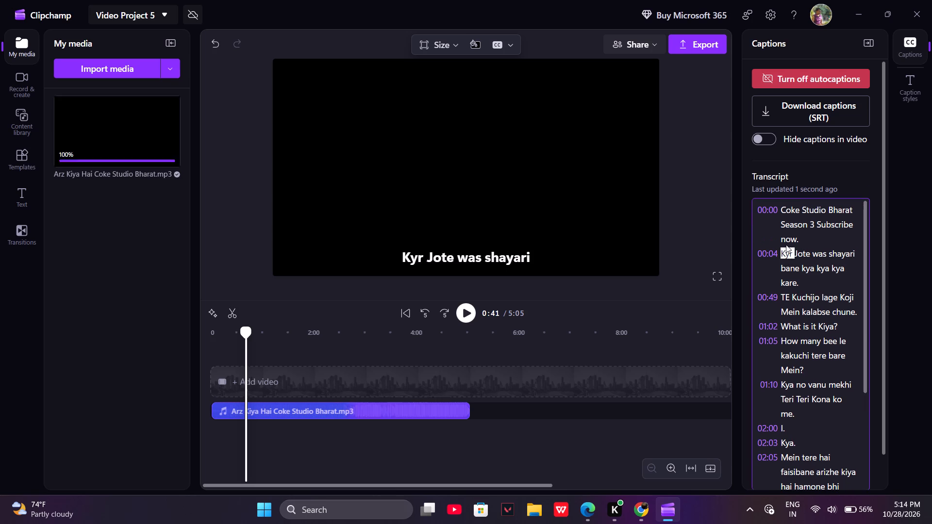
{"action": "key", "text": "BackSpace"}
{"action": "key", "text": "a"}
{"action": "key", "text": "y"}
{"action": "type", "text": "ar"}
Correct the word after "Kayar" in the 00:04 transcript line to "Joh teh".
{"action": "key", "text": "Right"}
{"action": "key", "text": "Right"}
{"action": "key", "text": "Down"}
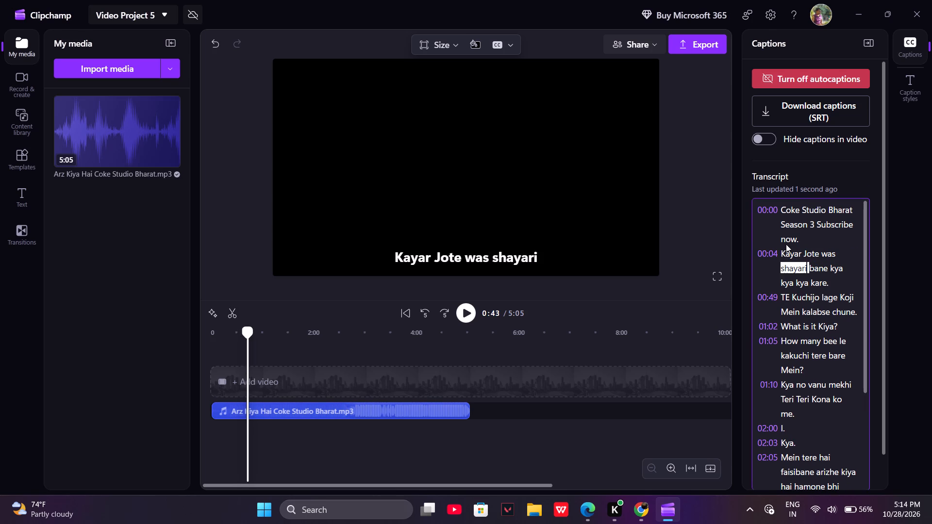
{"action": "key", "text": "Left"}
{"action": "key", "text": "Left"}
{"action": "key", "text": "Left"}
{"action": "key", "text": "Up"}
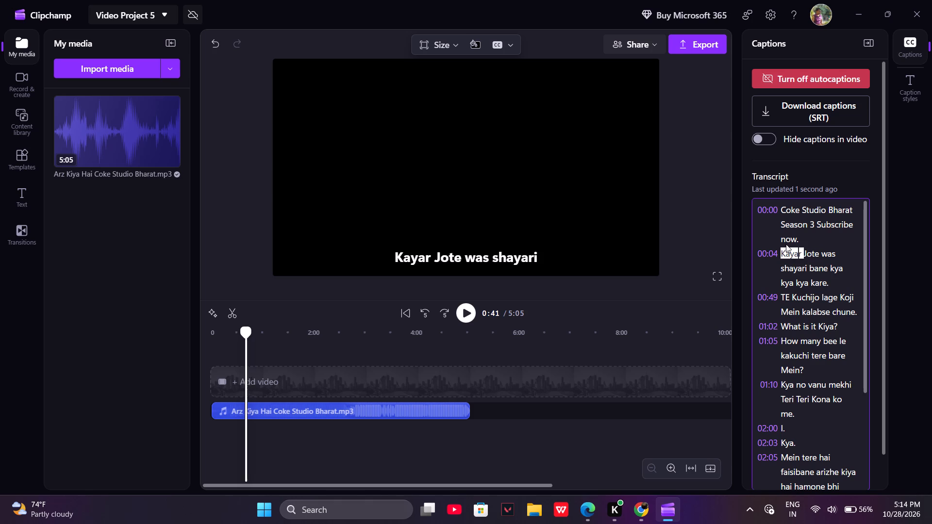
{"action": "key", "text": "Right"}
{"action": "key", "text": "Down"}
{"action": "key", "text": "Up"}
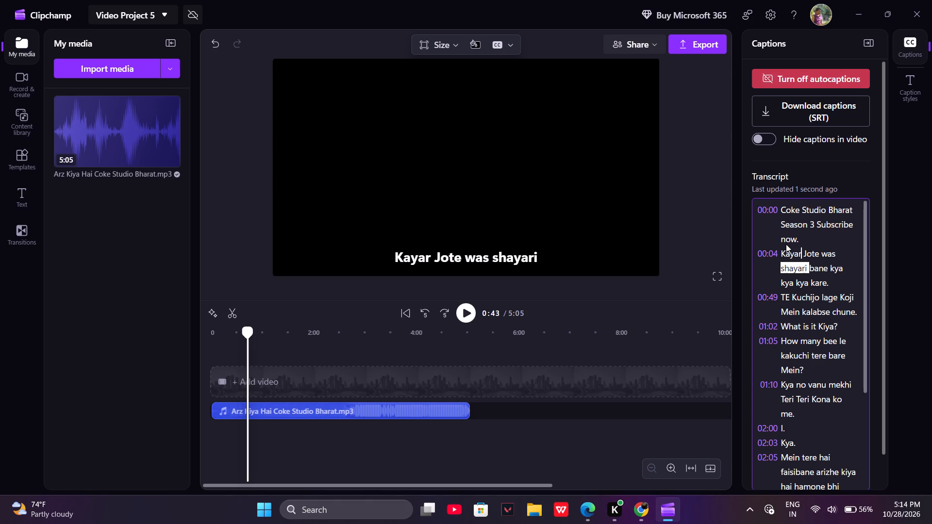
{"action": "key", "text": "Right"}
{"action": "key", "text": "Down"}
{"action": "key", "text": "Up"}
{"action": "key", "text": "Right"}
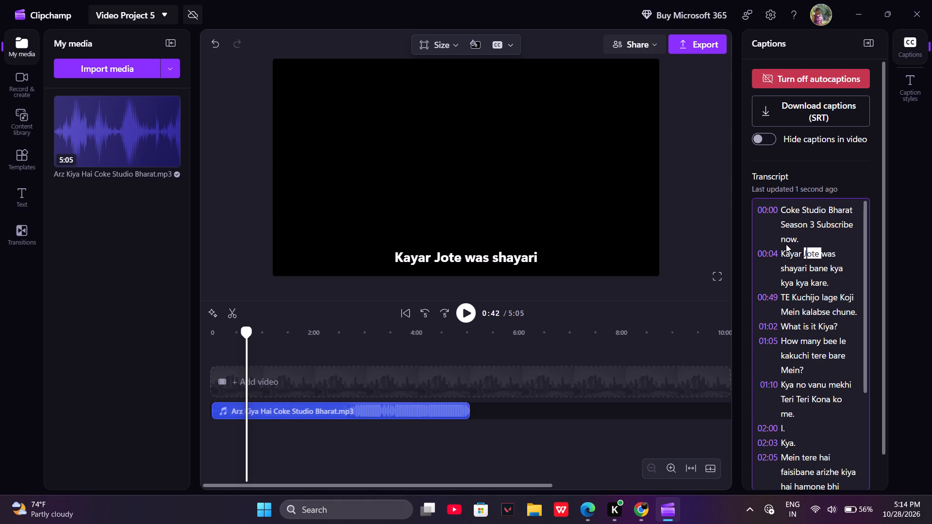
{"action": "key", "text": "Right"}
{"action": "type", "text": "h"}
{"action": "key", "text": "space"}
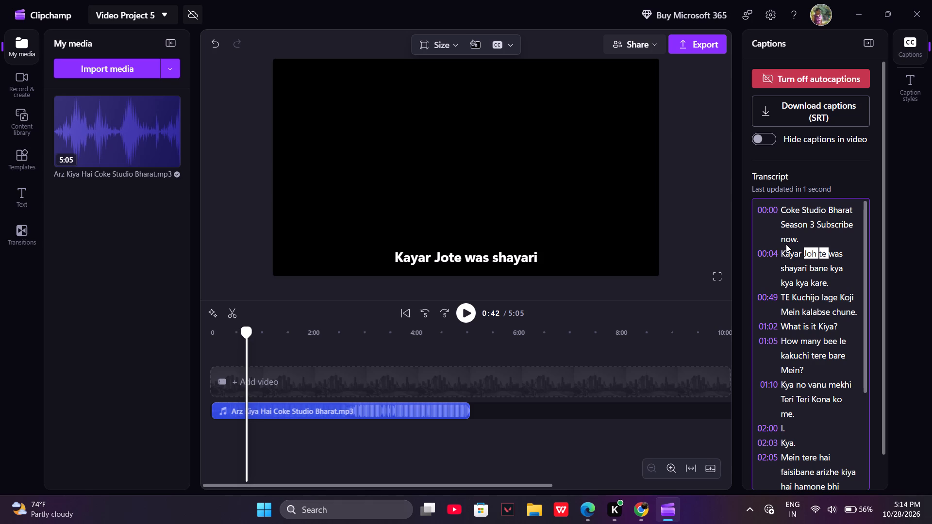
{"action": "key", "text": "Right"}
{"action": "key", "text": "Right"}
{"action": "key", "text": "h"}
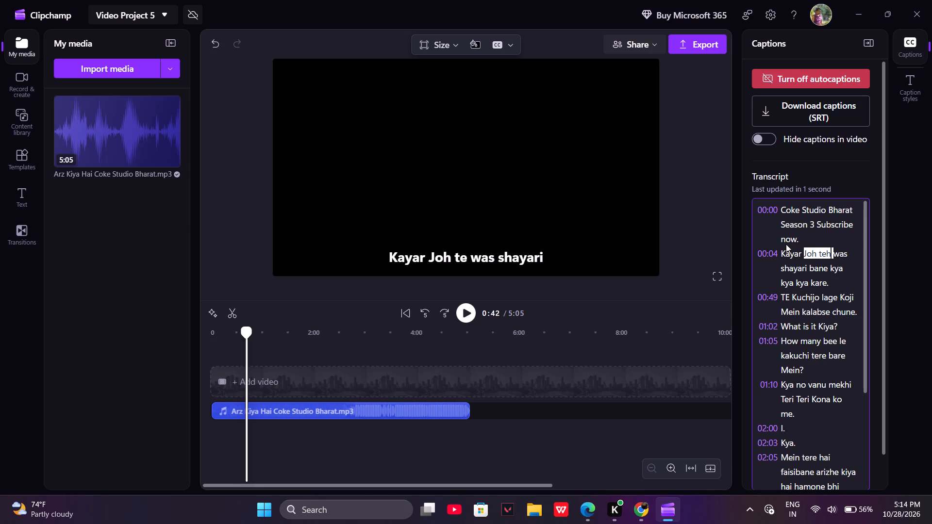
Change the word after "Joh teh" in the 00:04 transcript line to "woh".
{"action": "key", "text": "Right"}
{"action": "key", "text": "Right"}
{"action": "key", "text": "Right"}
{"action": "key", "text": "Right"}
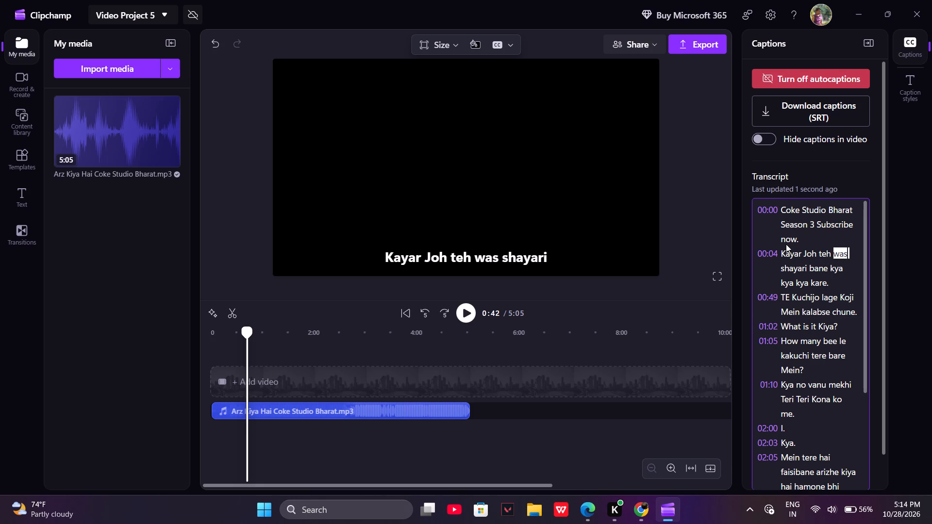
{"action": "key", "text": "BackSpace"}
{"action": "key", "text": "BackSpace"}
{"action": "type", "text": "oh"}
Shorten the word after "woh" in the 00:04 transcript line to "shayar".
{"action": "key", "text": "Down"}
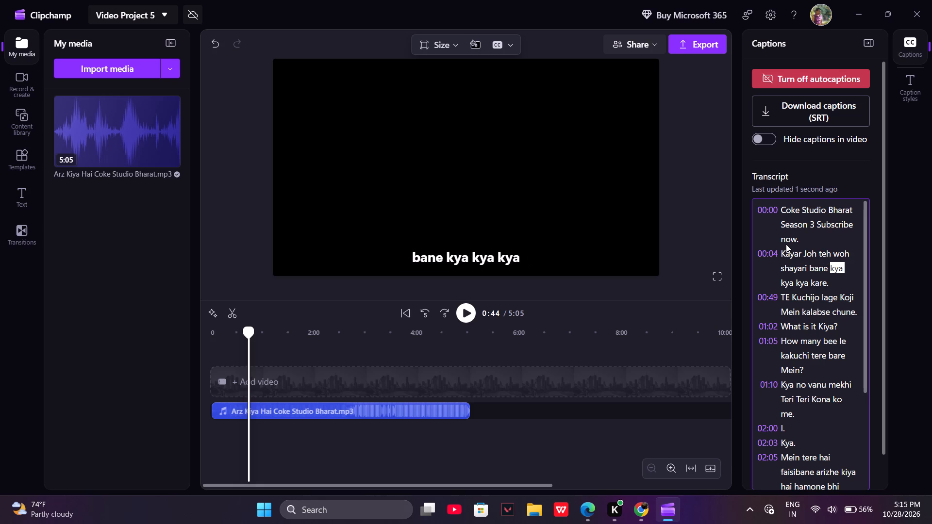
{"action": "key", "text": "Left"}
{"action": "key", "text": "Left"}
{"action": "key", "text": "Left"}
{"action": "key", "text": "Left"}
{"action": "key", "text": "Left"}
{"action": "key", "text": "Left"}
{"action": "key", "text": "Left"}
{"action": "key", "text": "Left"}
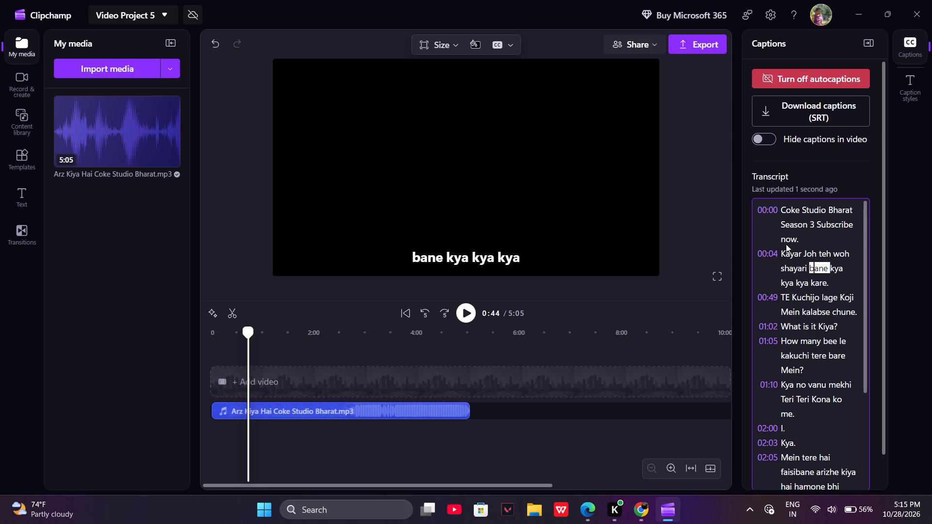
{"action": "key", "text": "Left"}
{"action": "key", "text": "Left"}
{"action": "key", "text": "BackSpace"}
{"action": "key", "text": "Right"}
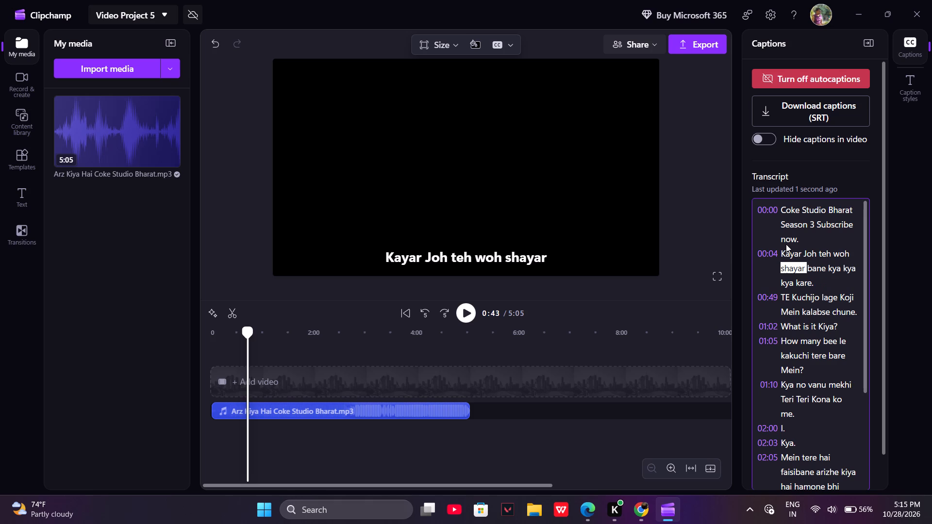
{"action": "key", "text": "space"}
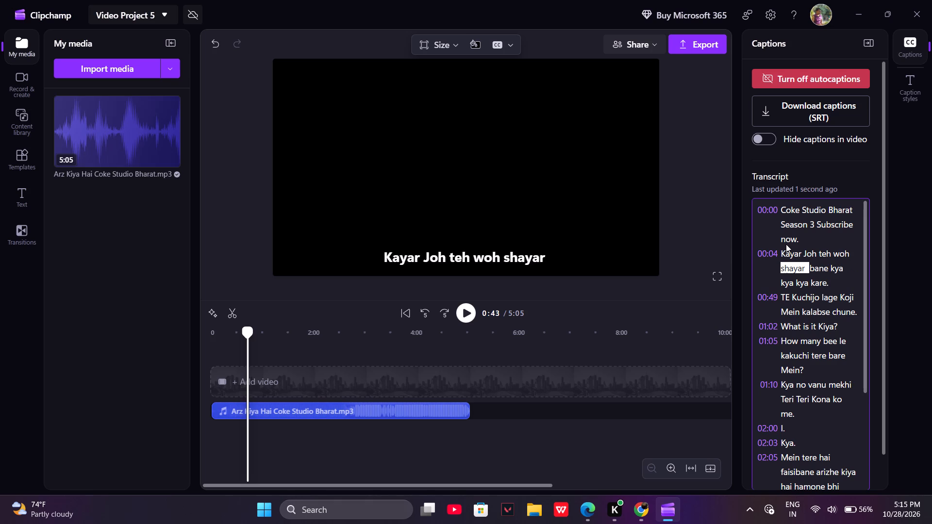
{"action": "key", "text": "BackSpace"}
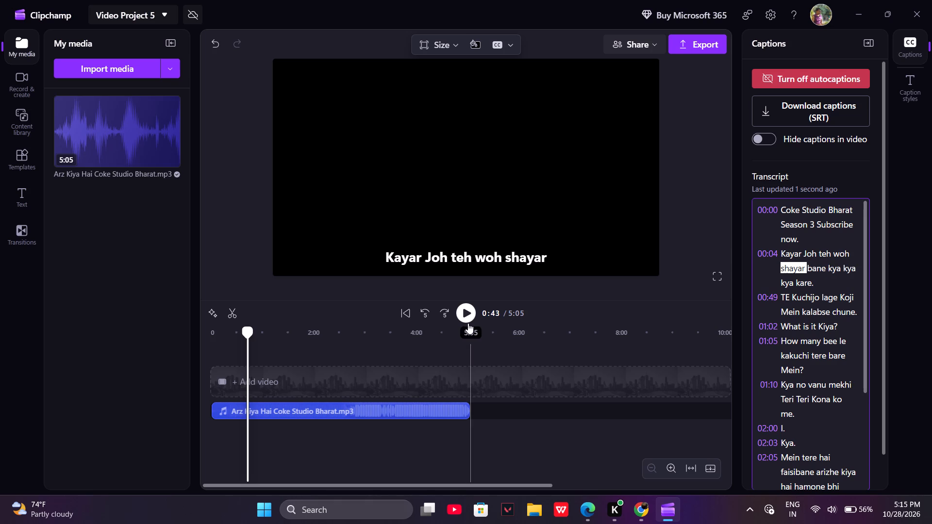
Play back the edited 00:04 transcript line, replaying the earlier part of the song and pausing at about 0:46.
{"action": "left_click", "coordinate": [467, 312]}
{"action": "key", "text": "k"}
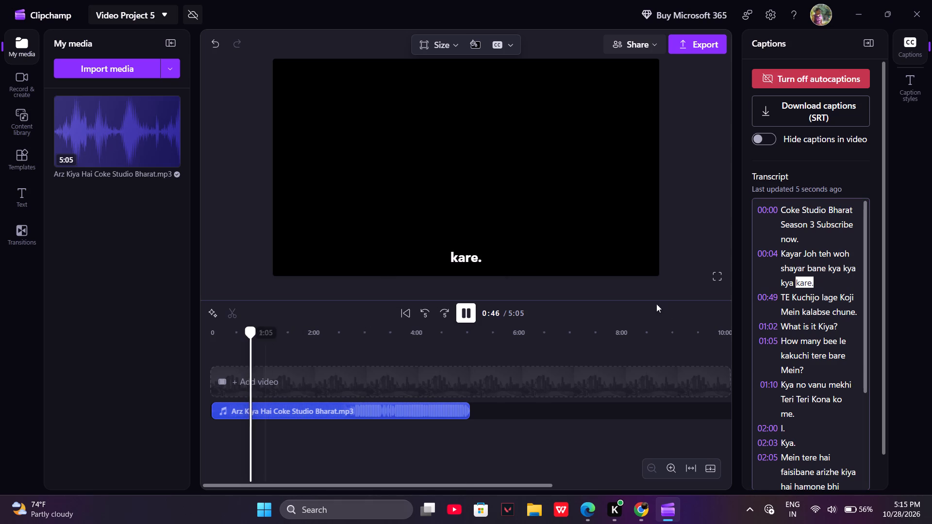
{"action": "left_click", "coordinate": [766, 251]}
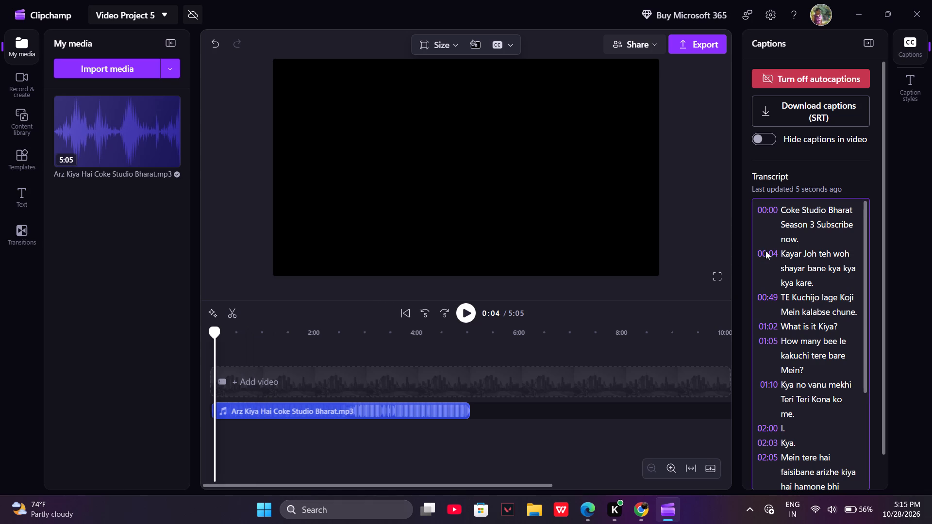
{"action": "key", "text": "space"}
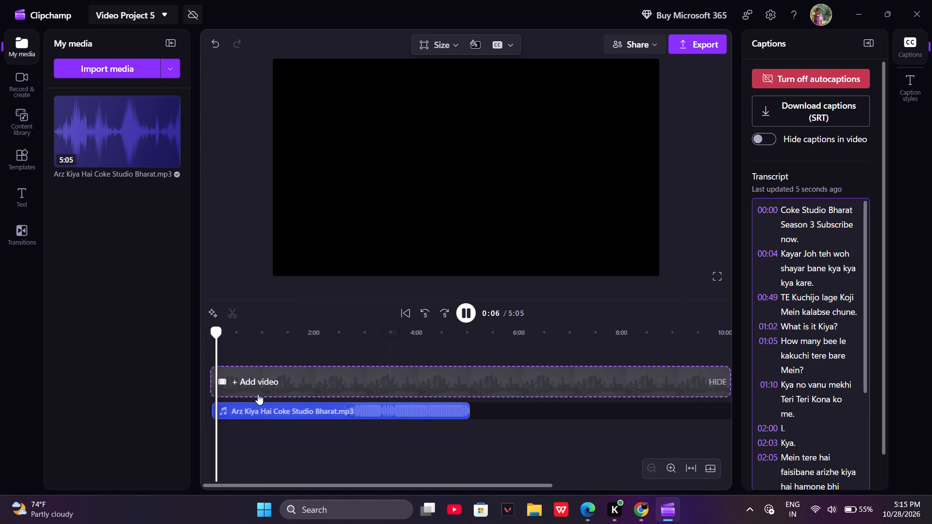
{"action": "left_click", "coordinate": [230, 357]}
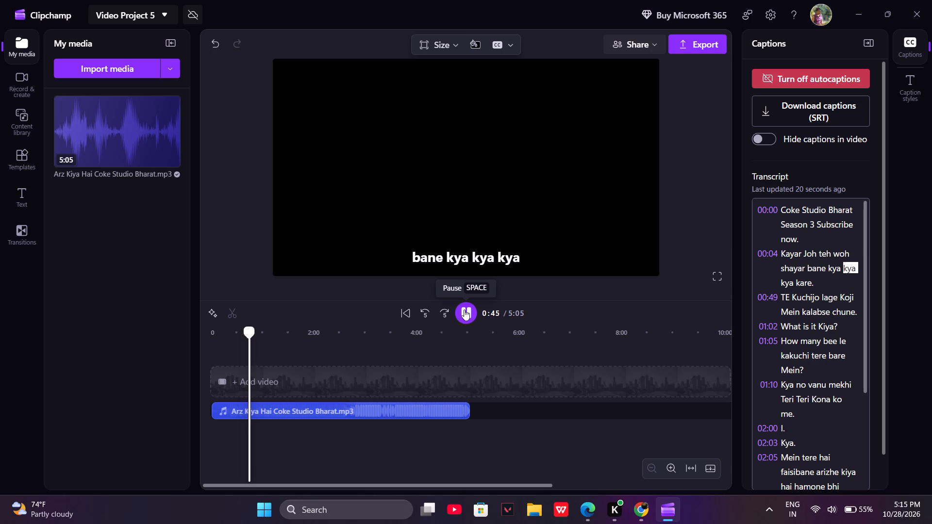
{"action": "left_click", "coordinate": [464, 311]}
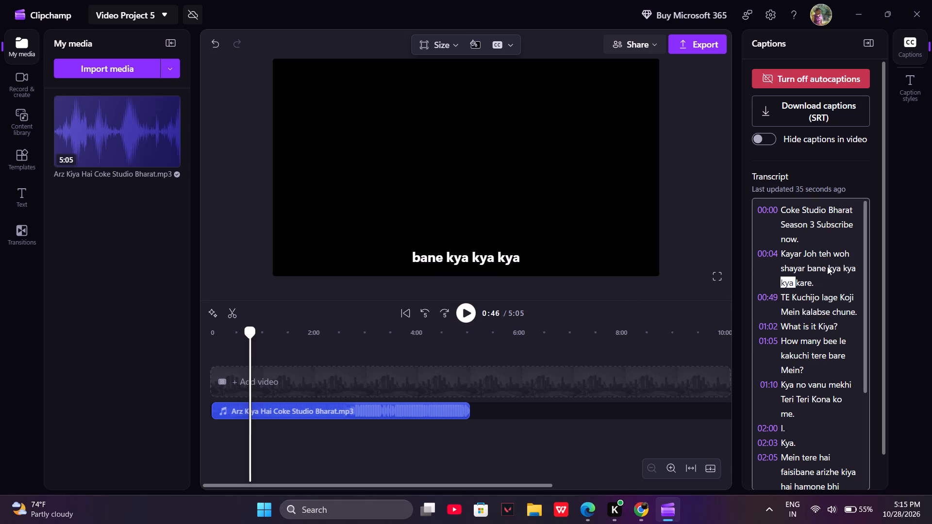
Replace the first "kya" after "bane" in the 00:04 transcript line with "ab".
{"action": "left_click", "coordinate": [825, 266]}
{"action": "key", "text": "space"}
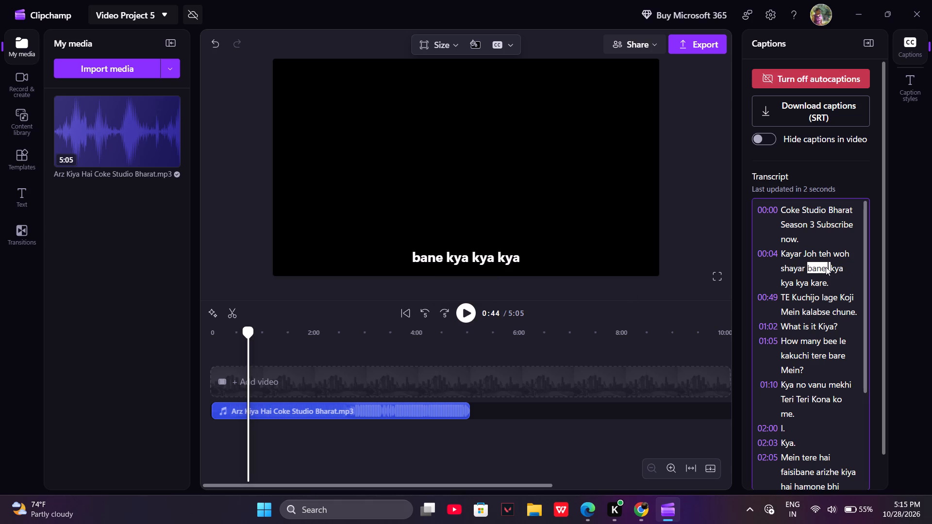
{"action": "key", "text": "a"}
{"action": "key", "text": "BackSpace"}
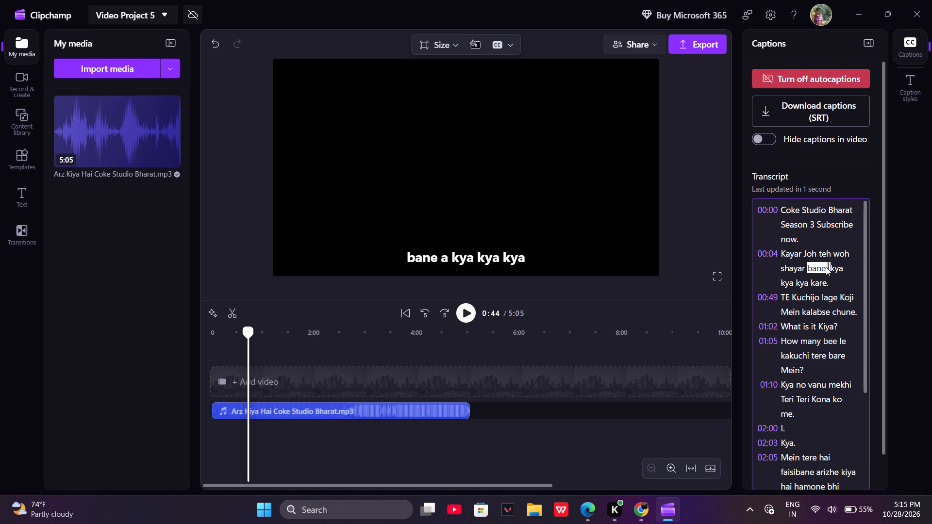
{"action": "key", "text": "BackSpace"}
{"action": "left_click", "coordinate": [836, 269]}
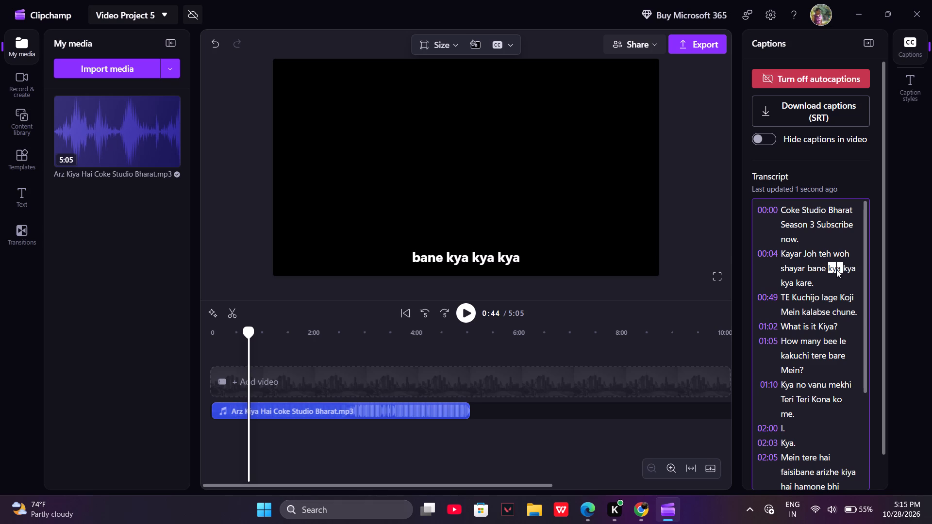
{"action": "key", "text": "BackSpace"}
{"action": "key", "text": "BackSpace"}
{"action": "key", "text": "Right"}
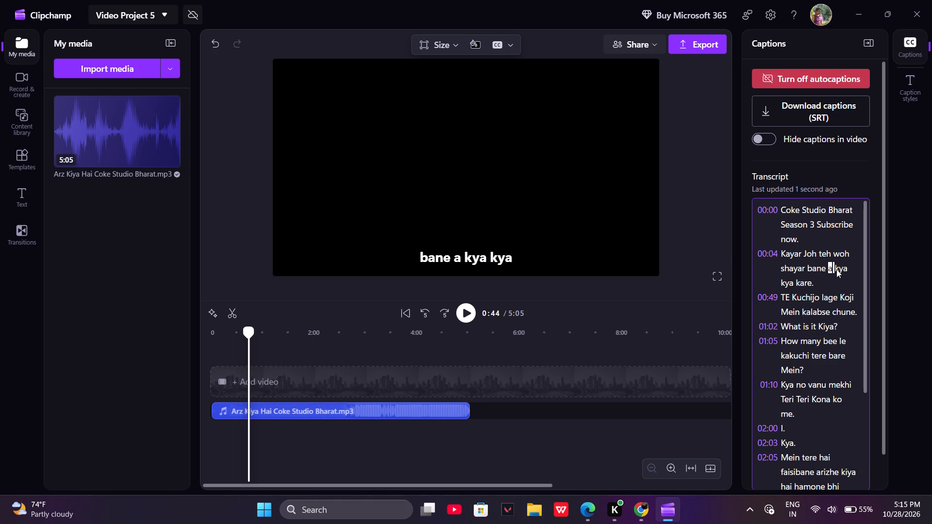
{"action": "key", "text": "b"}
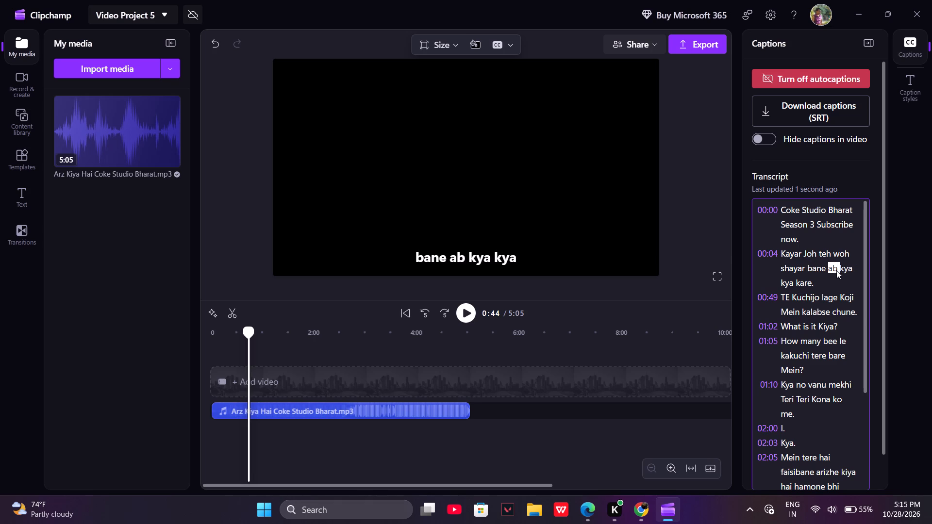
Play back the song from about 0:44 to check the edited 00:04 caption against the lyrics.
{"action": "left_click", "coordinate": [462, 311]}
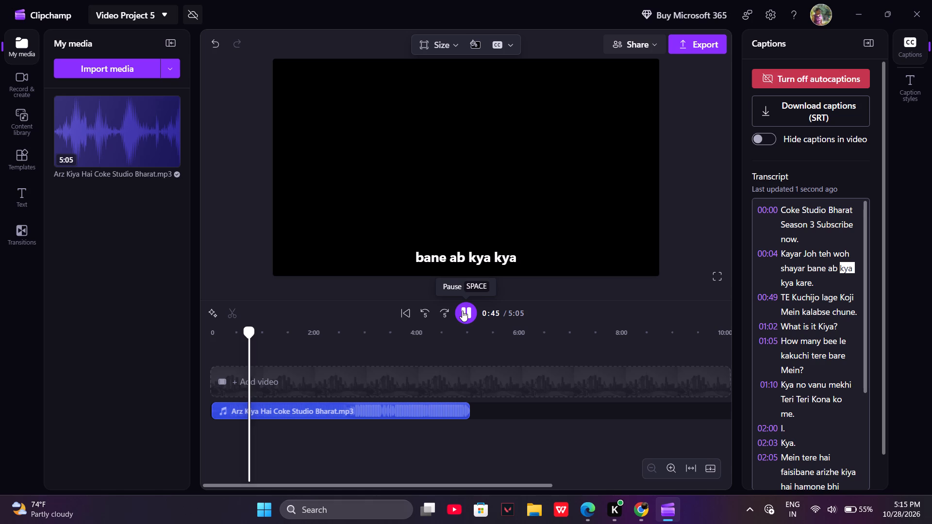
{"action": "left_click", "coordinate": [462, 311]}
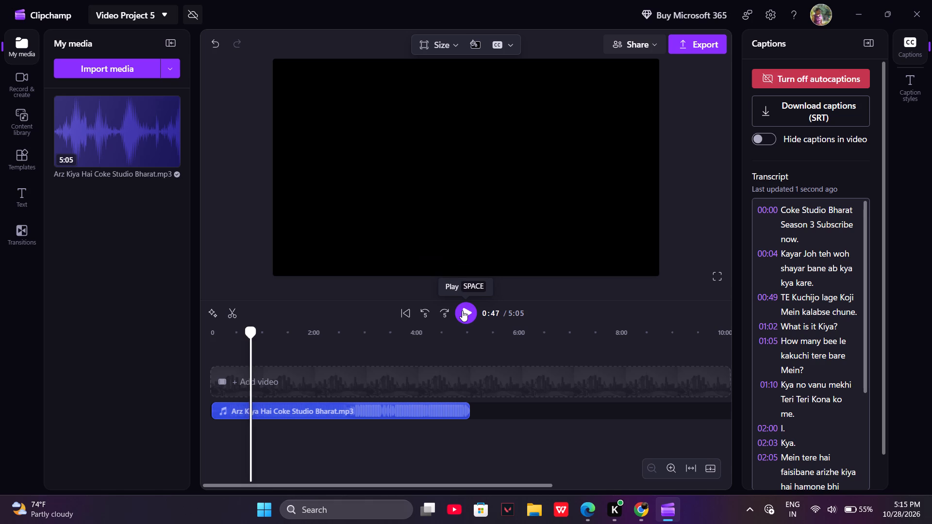
{"action": "left_click", "coordinate": [462, 311]}
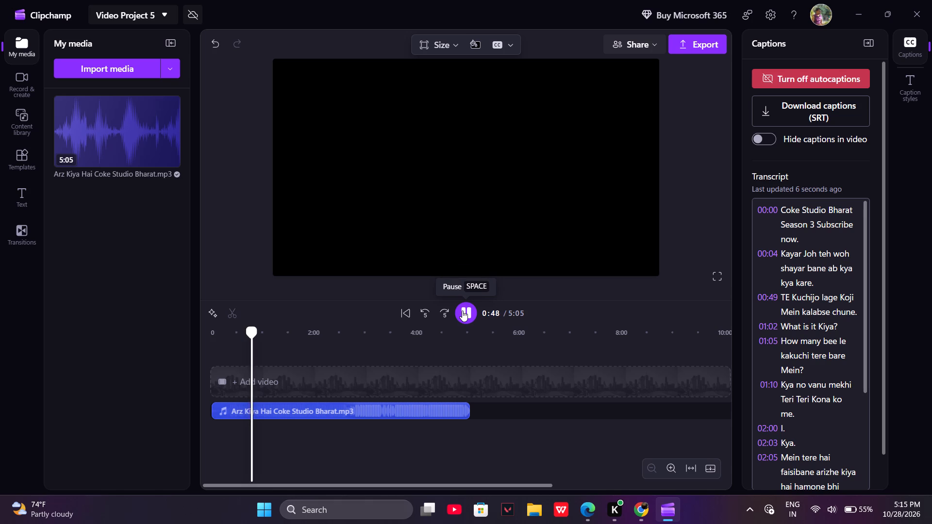
{"action": "left_click", "coordinate": [463, 311]}
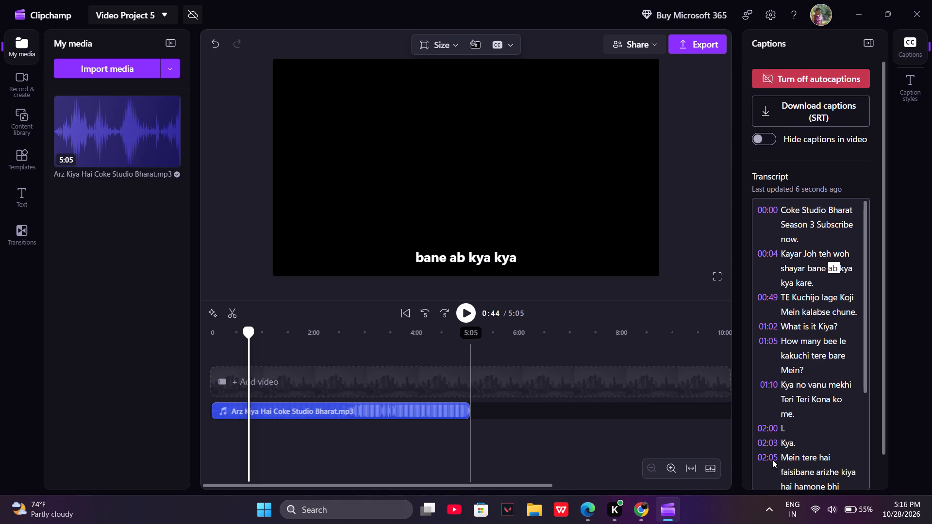
Clear all changes made to the captions transcript.
{"action": "scroll", "coordinate": [776, 444], "scroll_direction": "down", "scroll_amount": 16}
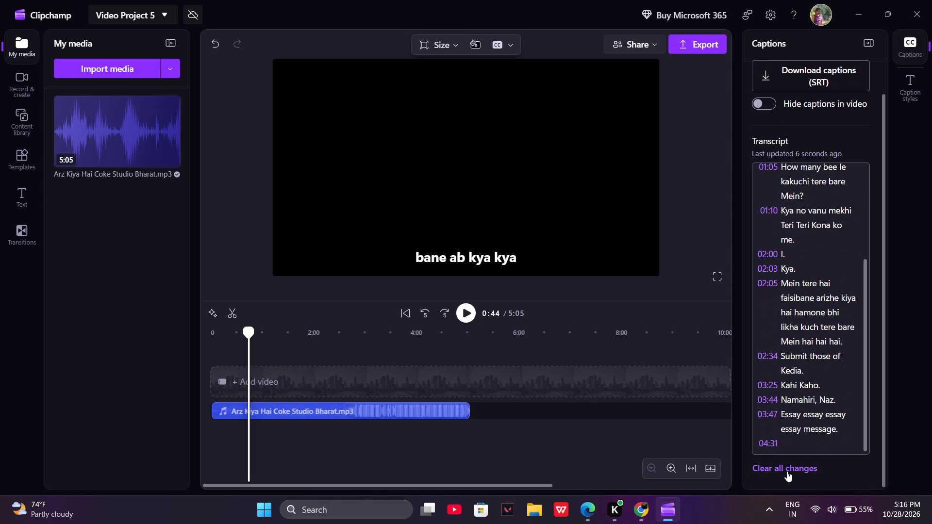
{"action": "left_click", "coordinate": [788, 471]}
{"action": "scroll", "coordinate": [760, 359], "scroll_direction": "up", "scroll_amount": 6}
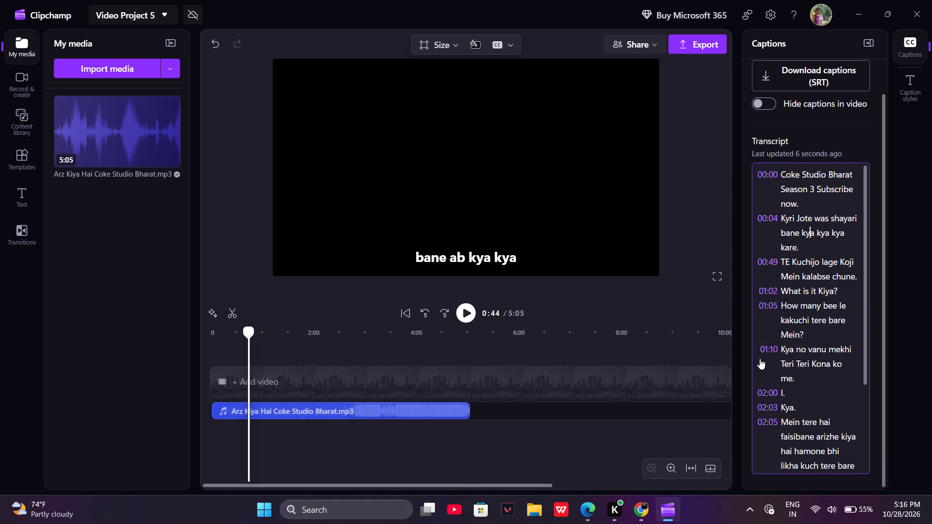
Briefly play the song again from about 0:44.
{"action": "key", "text": "space"}
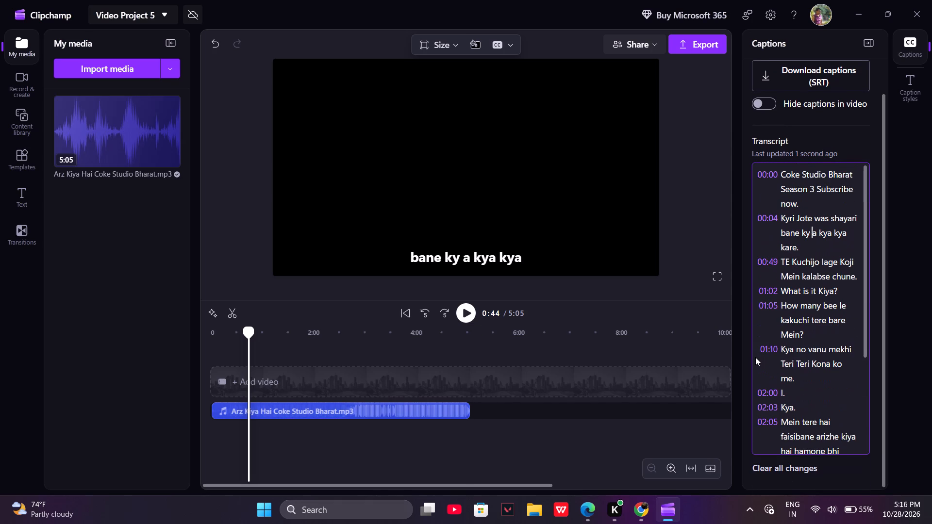
{"action": "left_click", "coordinate": [454, 311]}
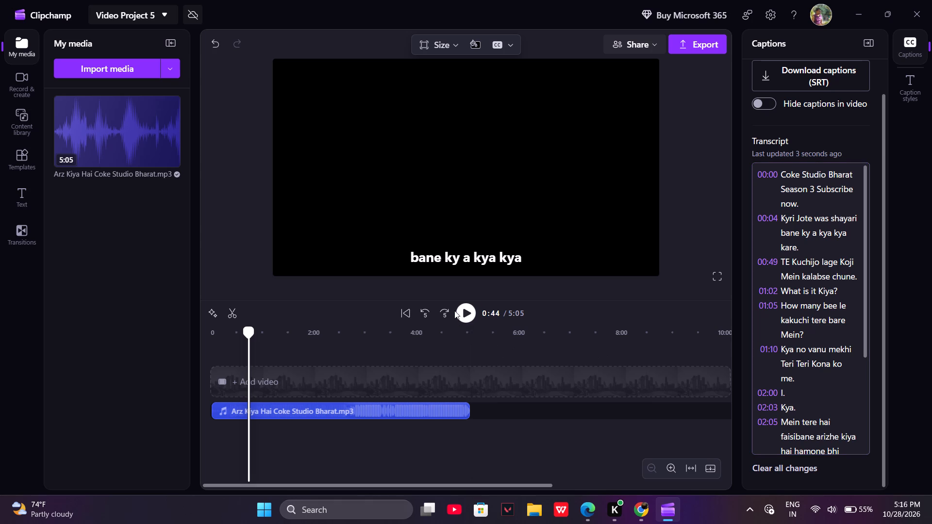
{"action": "left_click", "coordinate": [470, 315]}
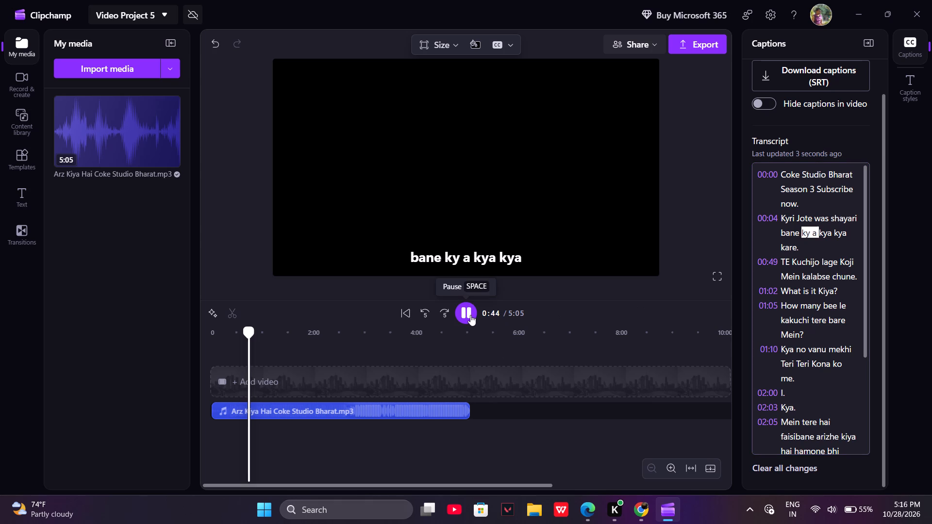
{"action": "left_click", "coordinate": [470, 315]}
Close Clipchamp and return to the Canva video design.
{"action": "left_click", "coordinate": [931, 0]}
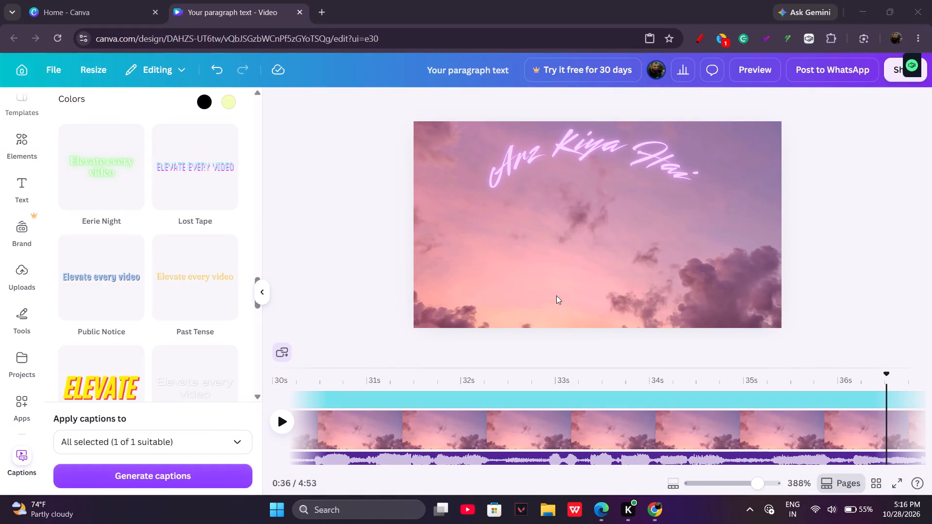
Play the Arz Kiya Hai video in Canva from about 21.86 s.
{"action": "scroll", "coordinate": [383, 371], "scroll_direction": "right", "scroll_amount": 12}
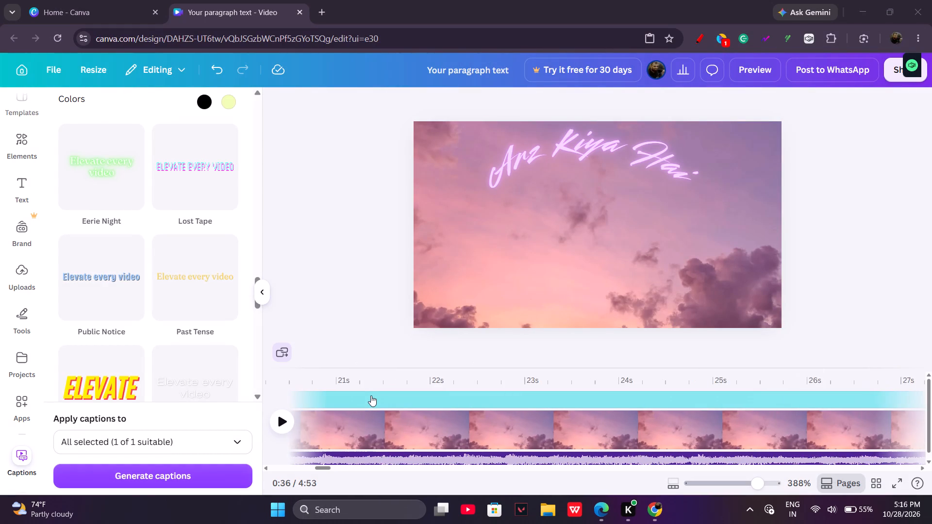
{"action": "left_click", "coordinate": [490, 352]}
{"action": "left_click", "coordinate": [519, 375]}
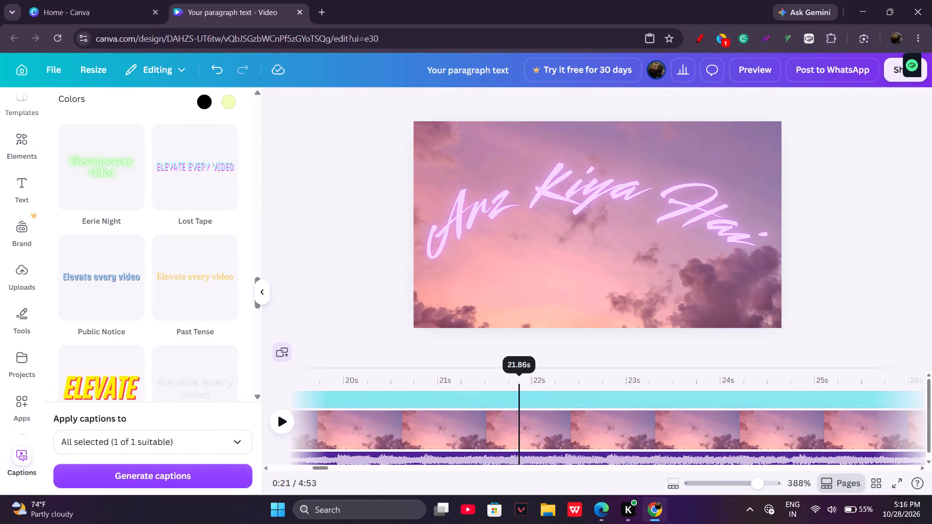
{"action": "key", "text": "space"}
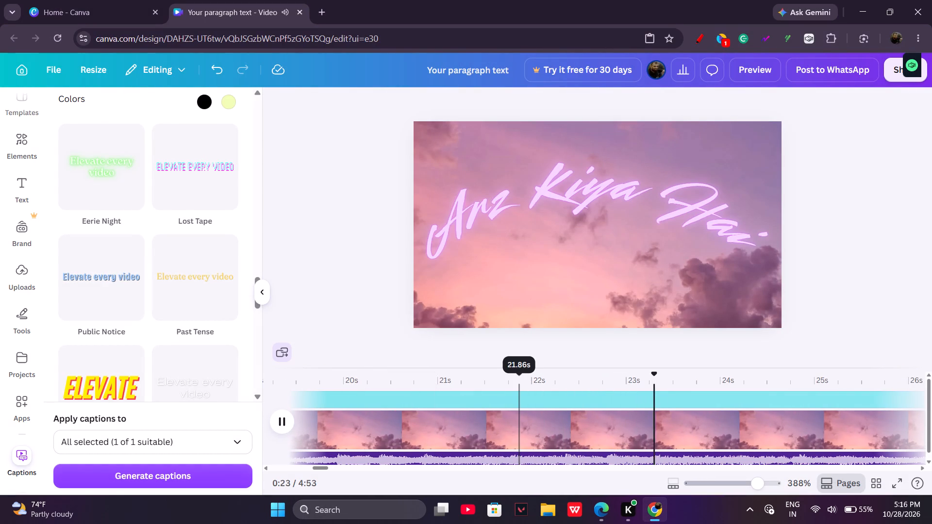